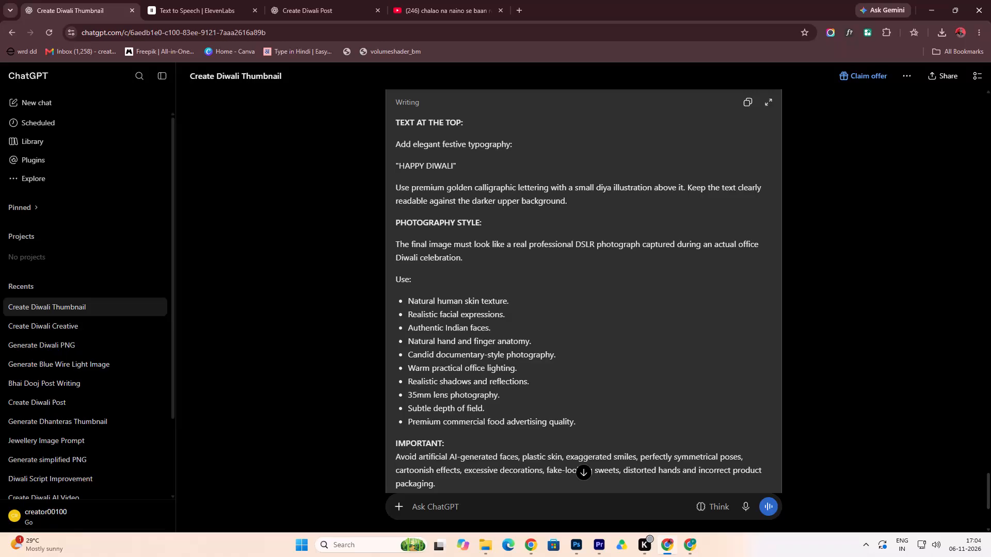
In File Explorer, open the chhath puja image from the F: drive's Yaos > FESTIVE POST > POST folder and view it maximized.
{"action": "left_click", "coordinate": [489, 550]}
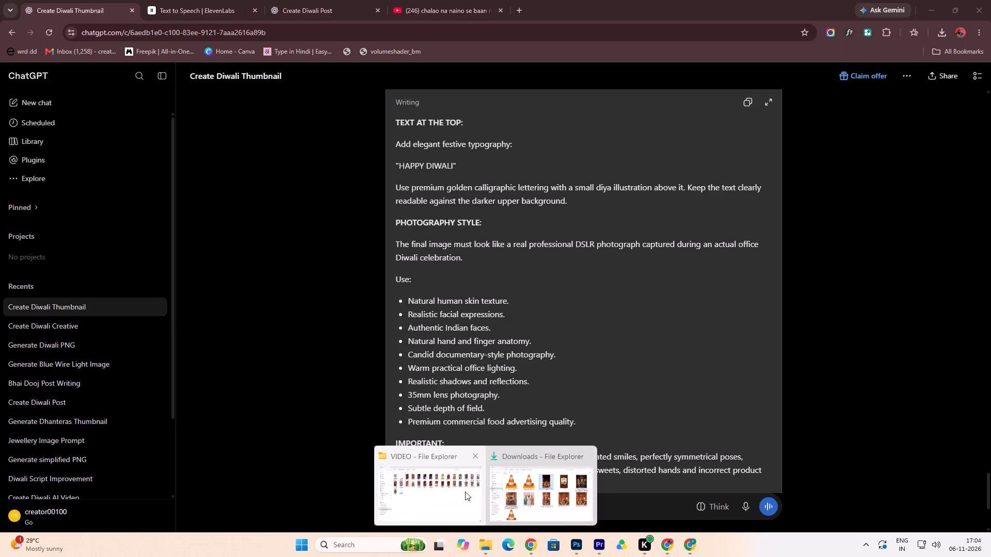
{"action": "left_click", "coordinate": [456, 488]}
{"action": "left_click", "coordinate": [84, 411]}
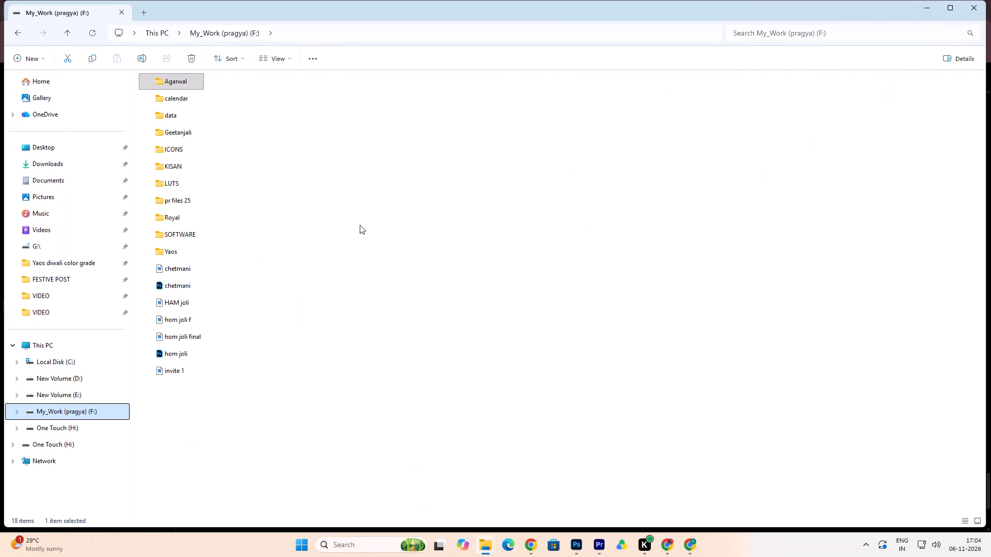
{"action": "double_click", "coordinate": [183, 251]}
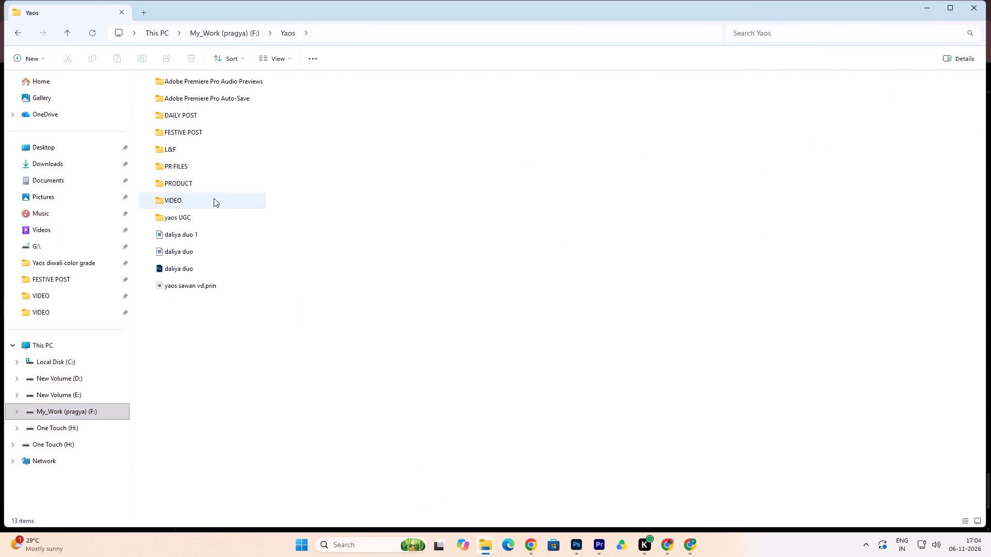
{"action": "double_click", "coordinate": [203, 130]}
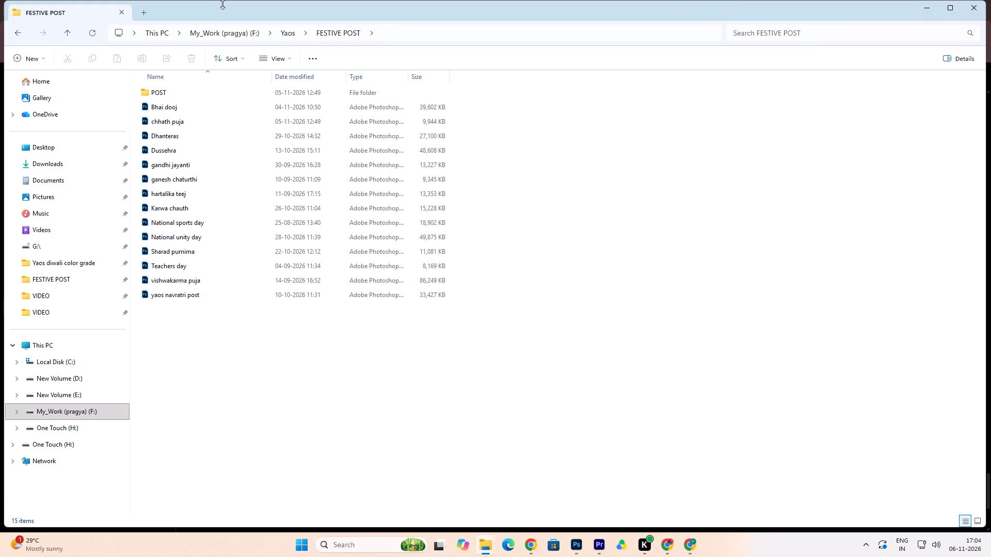
{"action": "double_click", "coordinate": [182, 91]}
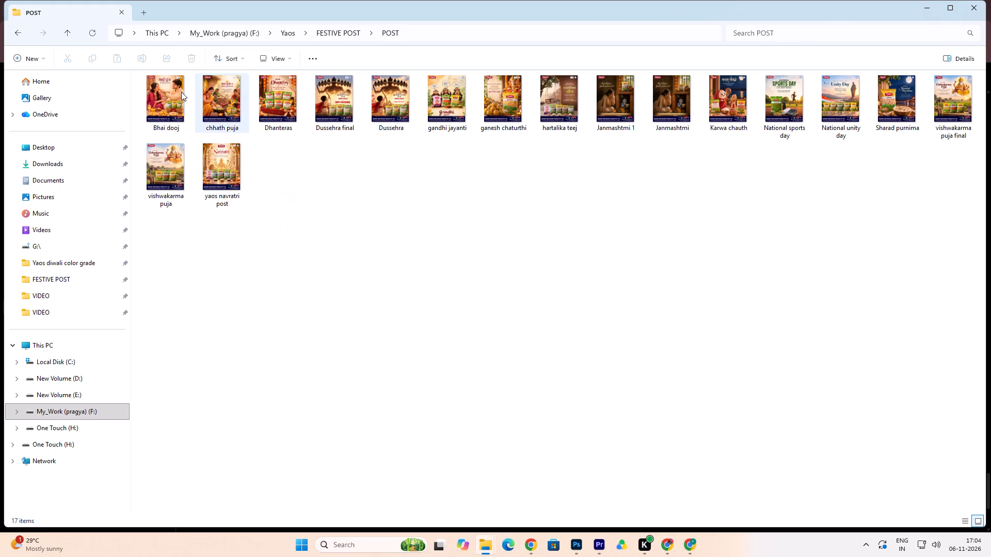
{"action": "double_click", "coordinate": [231, 114]}
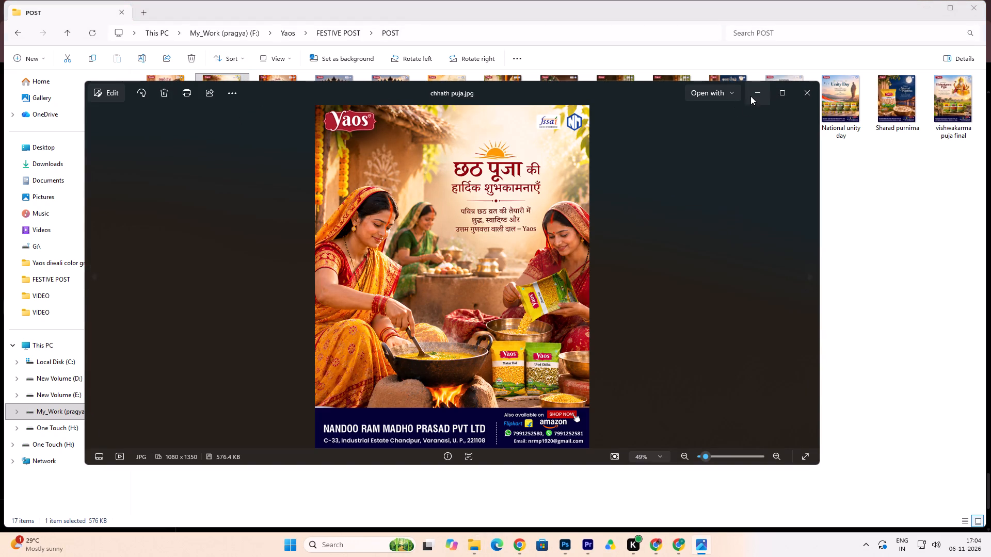
{"action": "left_click", "coordinate": [776, 95]}
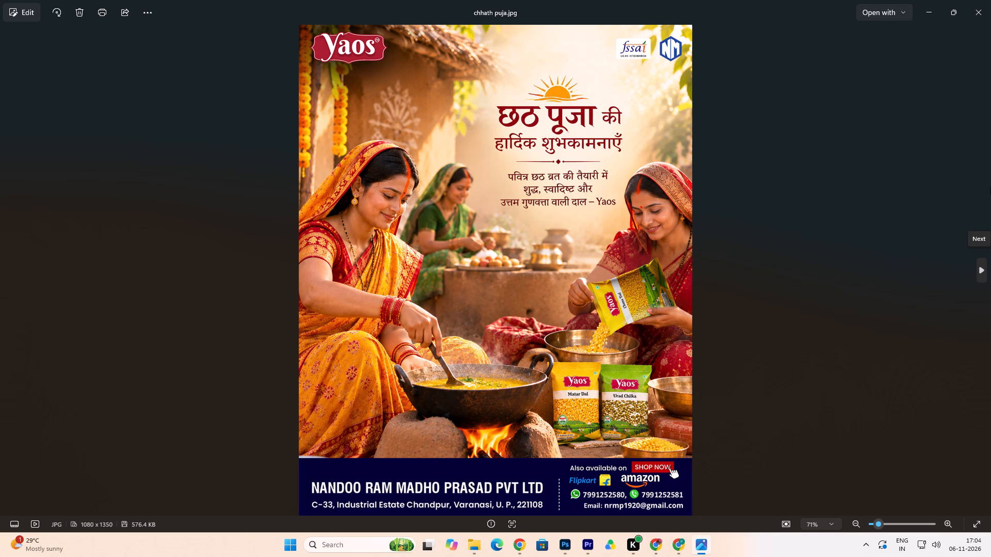
Close the chhath puja image and reopen it from the POST folder for viewing.
{"action": "left_click", "coordinate": [975, 9]}
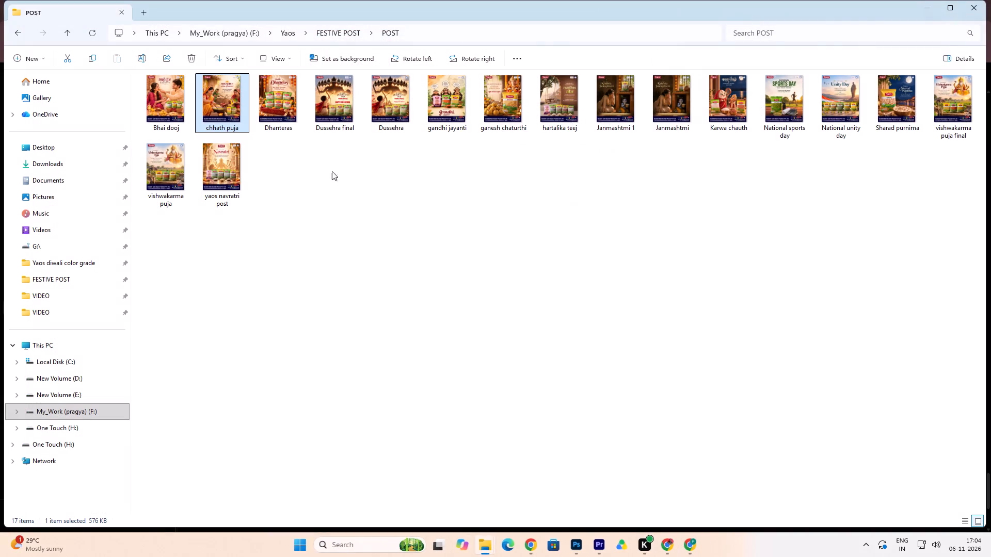
{"action": "double_click", "coordinate": [221, 102]}
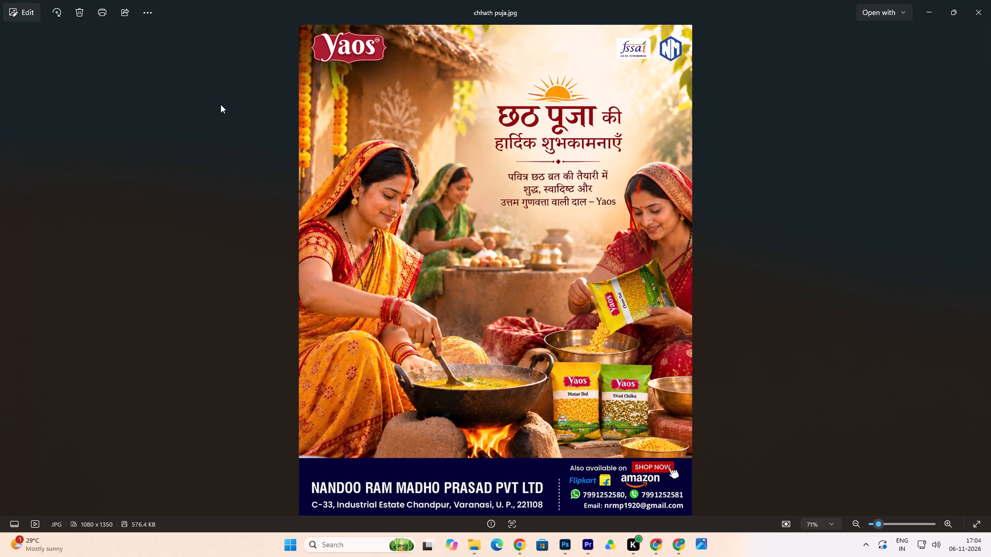
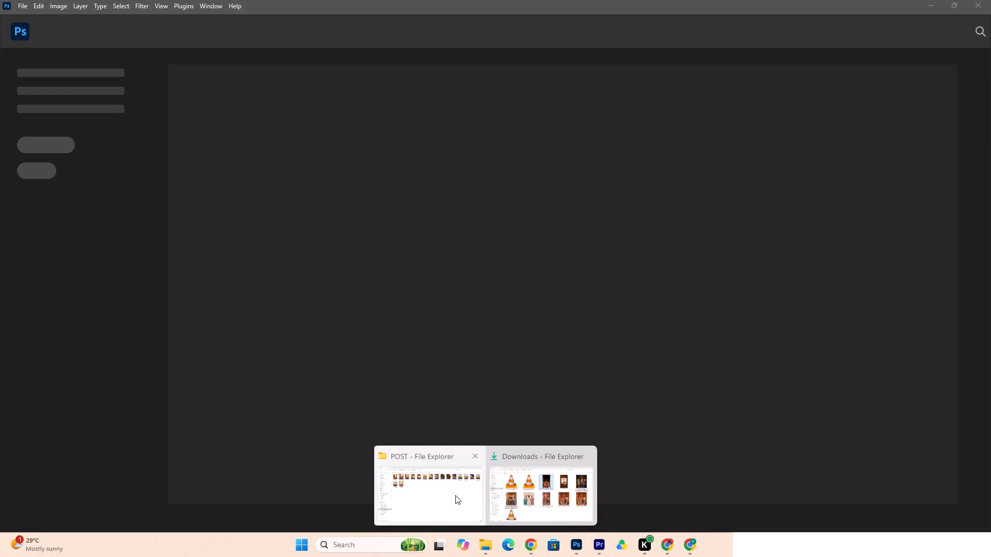
Open the chhath puja Photoshop file from the Yaos > FESTIVE POST folder.
{"action": "left_click", "coordinate": [450, 493]}
{"action": "left_click", "coordinate": [19, 31]}
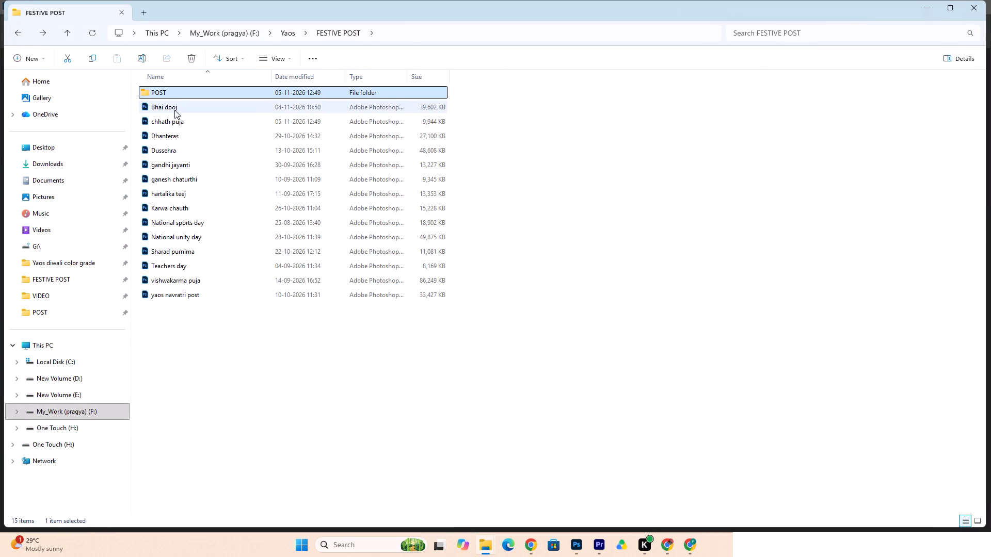
{"action": "double_click", "coordinate": [184, 121]}
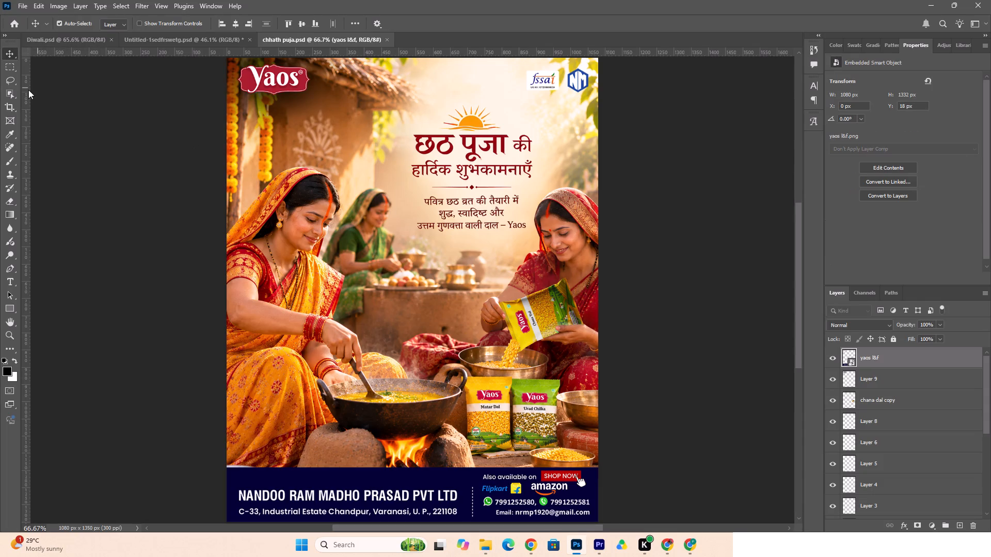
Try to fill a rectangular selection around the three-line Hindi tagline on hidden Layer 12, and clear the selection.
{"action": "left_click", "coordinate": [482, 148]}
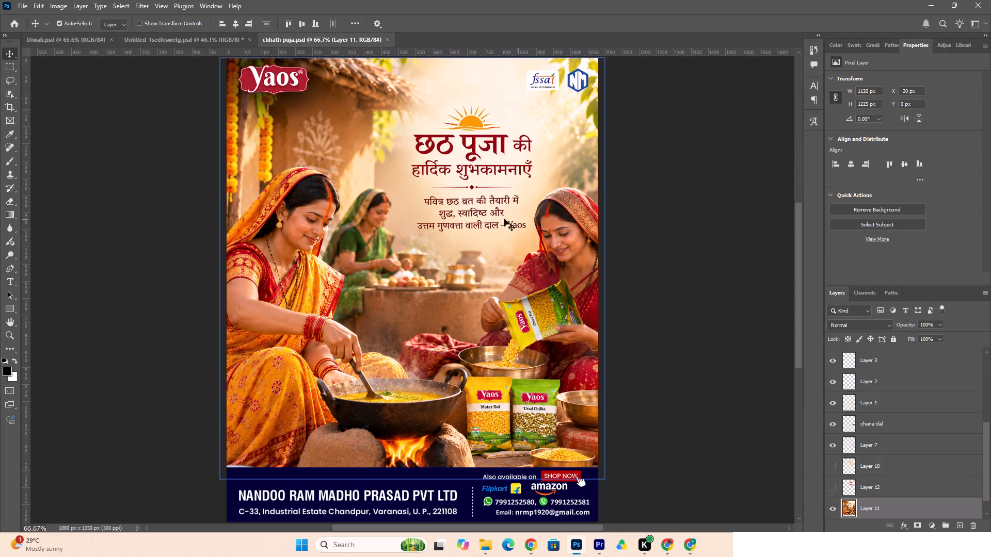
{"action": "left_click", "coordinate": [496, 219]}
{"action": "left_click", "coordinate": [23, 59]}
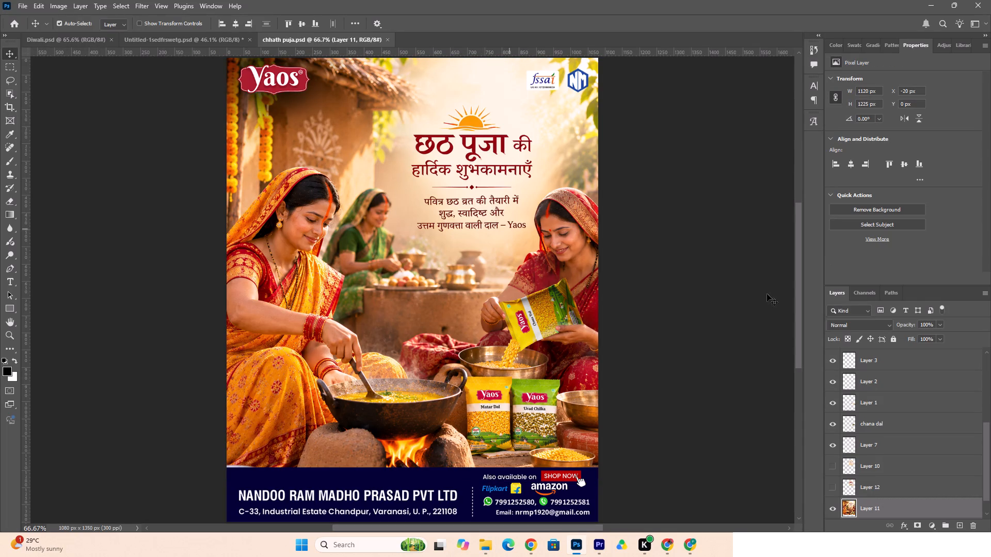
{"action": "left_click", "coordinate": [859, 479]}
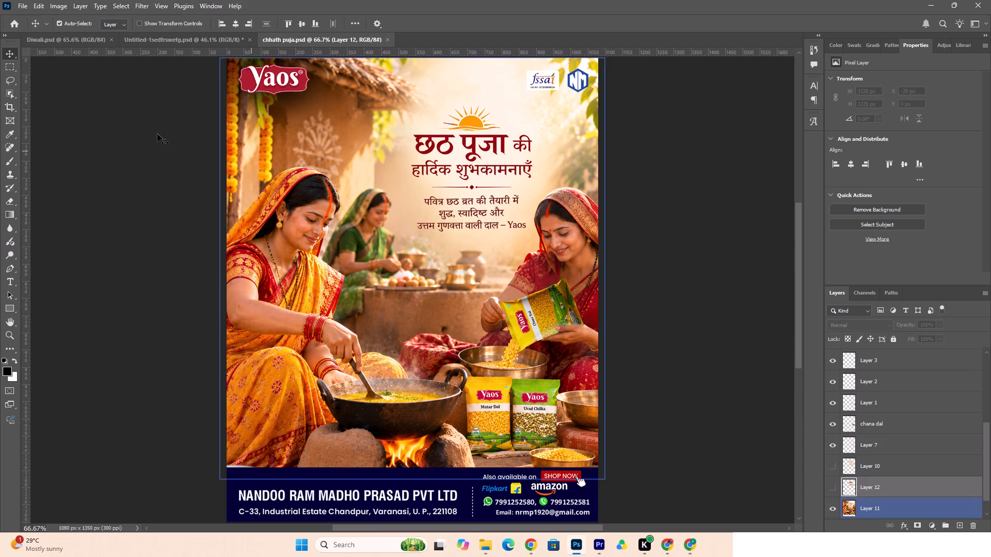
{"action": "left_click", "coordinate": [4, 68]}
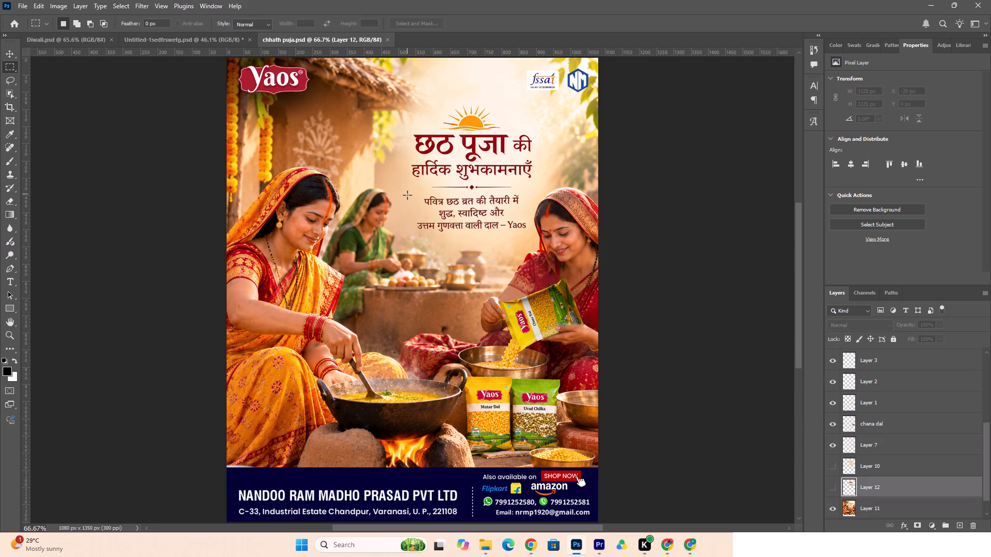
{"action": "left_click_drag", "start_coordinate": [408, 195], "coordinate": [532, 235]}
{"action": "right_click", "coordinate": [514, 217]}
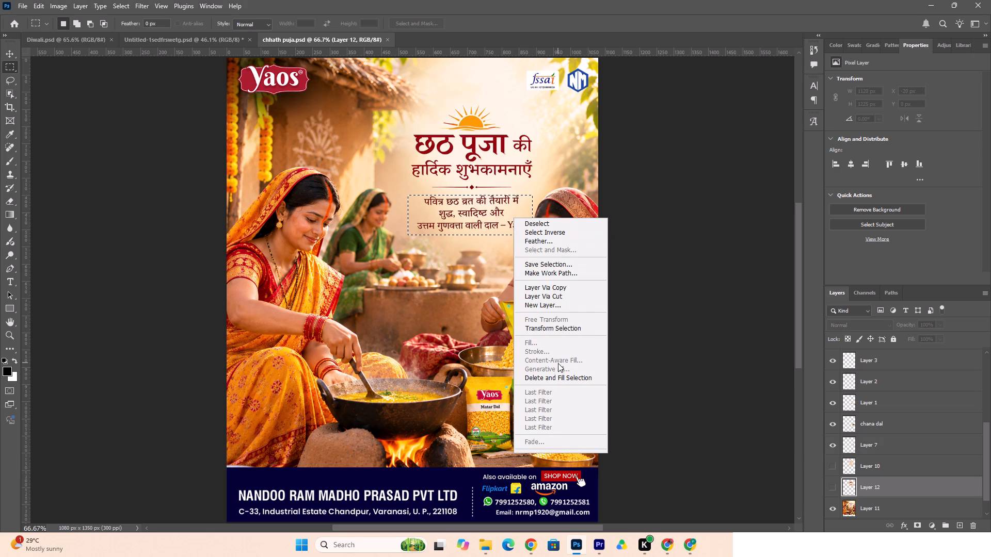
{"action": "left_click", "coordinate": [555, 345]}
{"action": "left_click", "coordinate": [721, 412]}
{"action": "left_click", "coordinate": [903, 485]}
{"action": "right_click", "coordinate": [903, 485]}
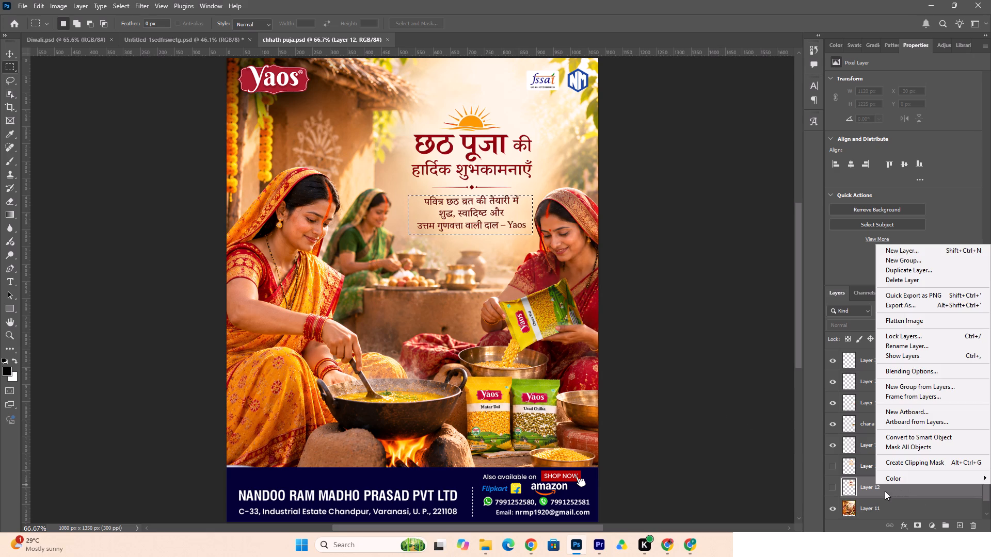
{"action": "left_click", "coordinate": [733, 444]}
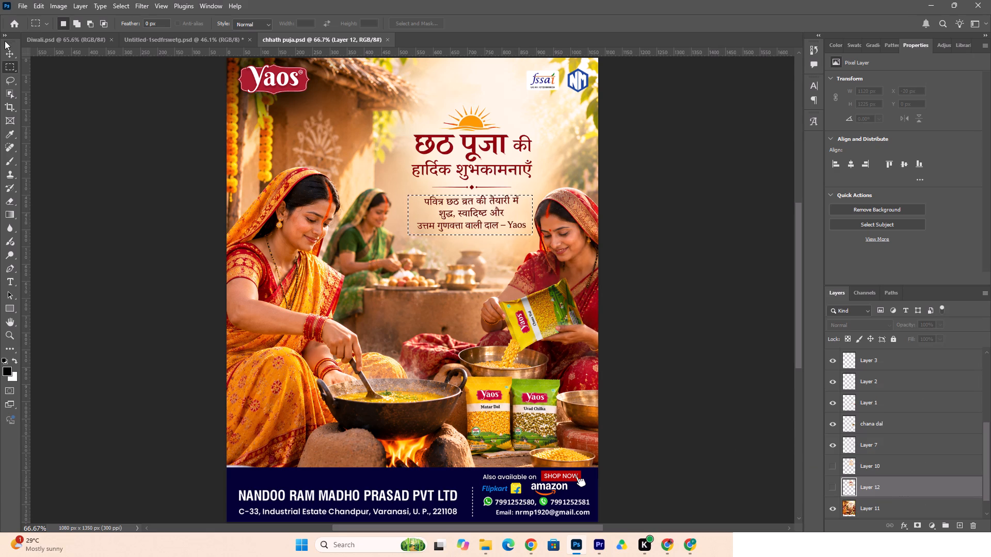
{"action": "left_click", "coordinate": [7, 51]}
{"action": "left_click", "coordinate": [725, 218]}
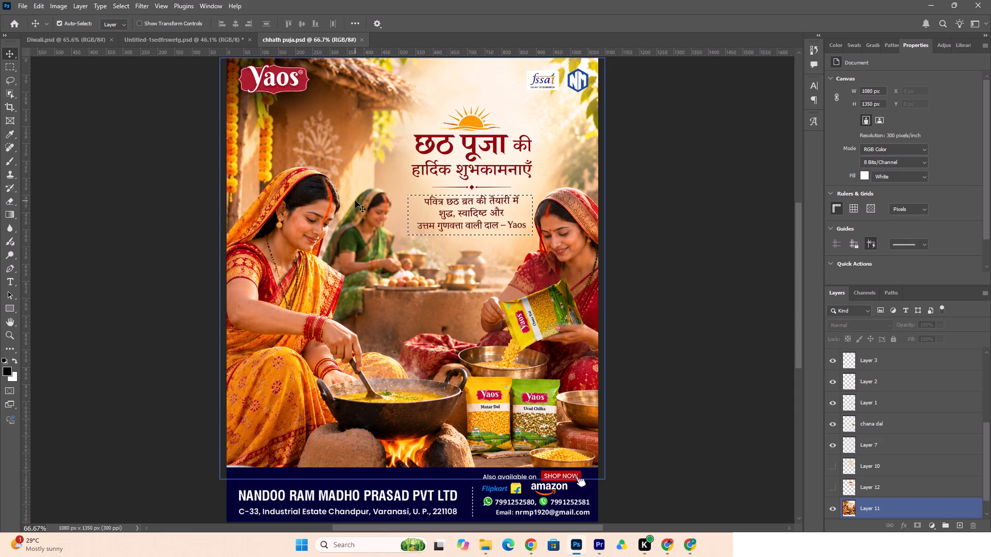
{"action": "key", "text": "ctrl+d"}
Examine which layer holds the greeting text, checking the canvas, Layer 7's visibility and the rest of the layer stack.
{"action": "left_click", "coordinate": [471, 155]}
{"action": "left_click", "coordinate": [467, 137]}
{"action": "left_click", "coordinate": [472, 175]}
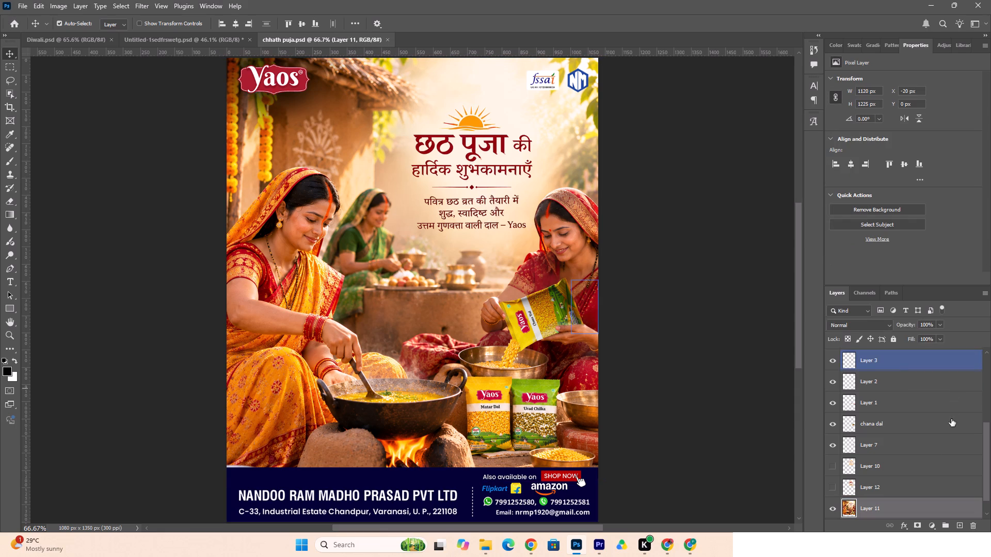
{"action": "left_click", "coordinate": [898, 485]}
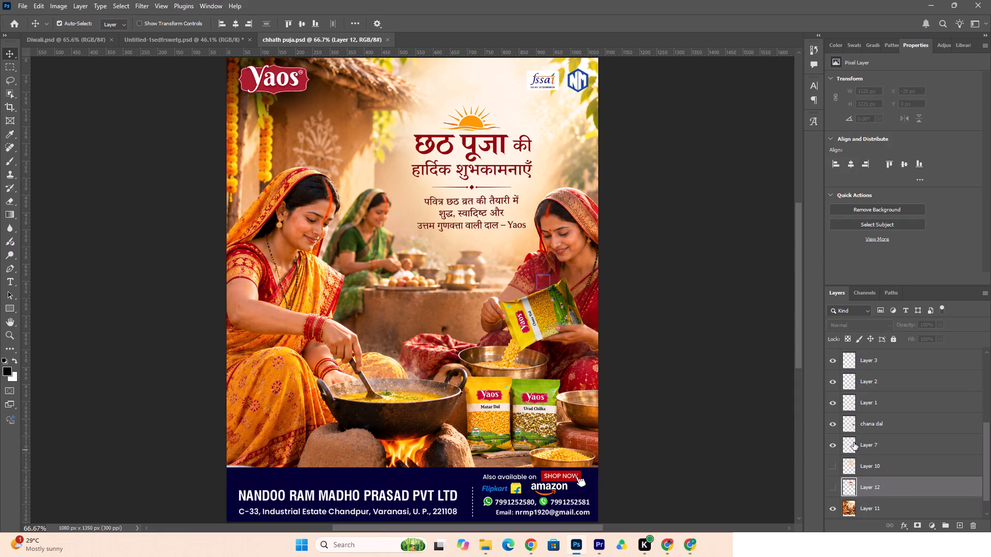
{"action": "left_click", "coordinate": [872, 446]}
{"action": "left_click", "coordinate": [831, 445]}
{"action": "left_click", "coordinate": [831, 445]}
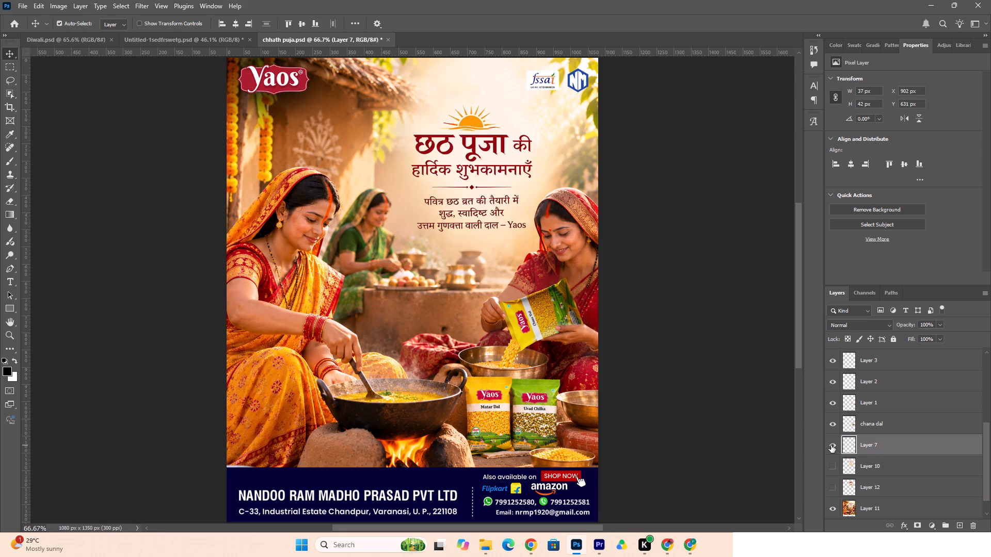
{"action": "scroll", "coordinate": [883, 431], "scroll_direction": "up", "scroll_amount": 11}
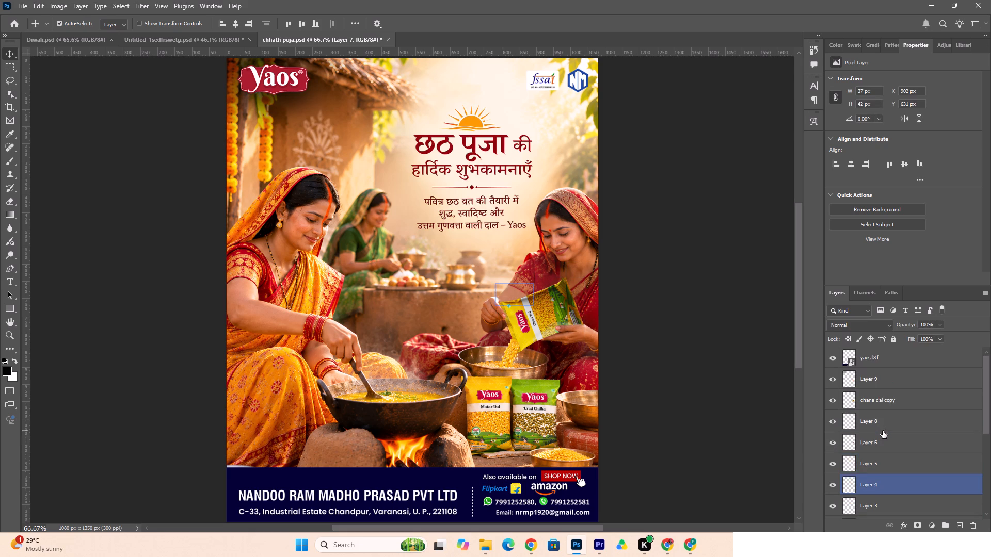
{"action": "scroll", "coordinate": [917, 452], "scroll_direction": "down", "scroll_amount": 10}
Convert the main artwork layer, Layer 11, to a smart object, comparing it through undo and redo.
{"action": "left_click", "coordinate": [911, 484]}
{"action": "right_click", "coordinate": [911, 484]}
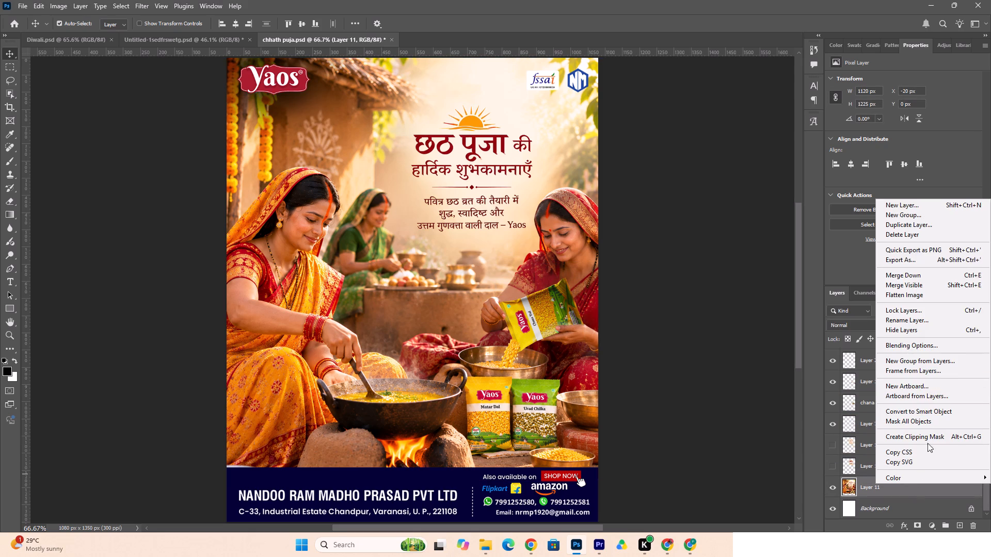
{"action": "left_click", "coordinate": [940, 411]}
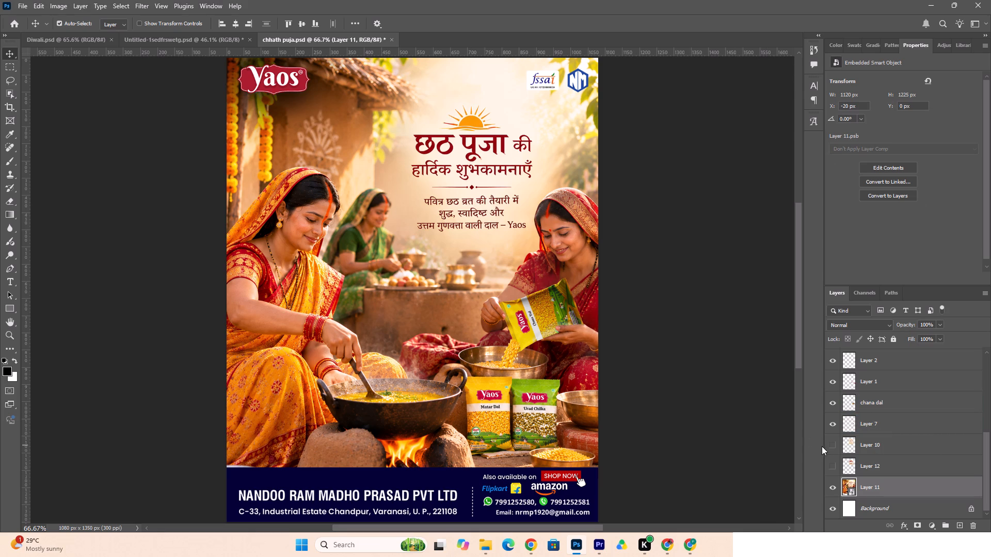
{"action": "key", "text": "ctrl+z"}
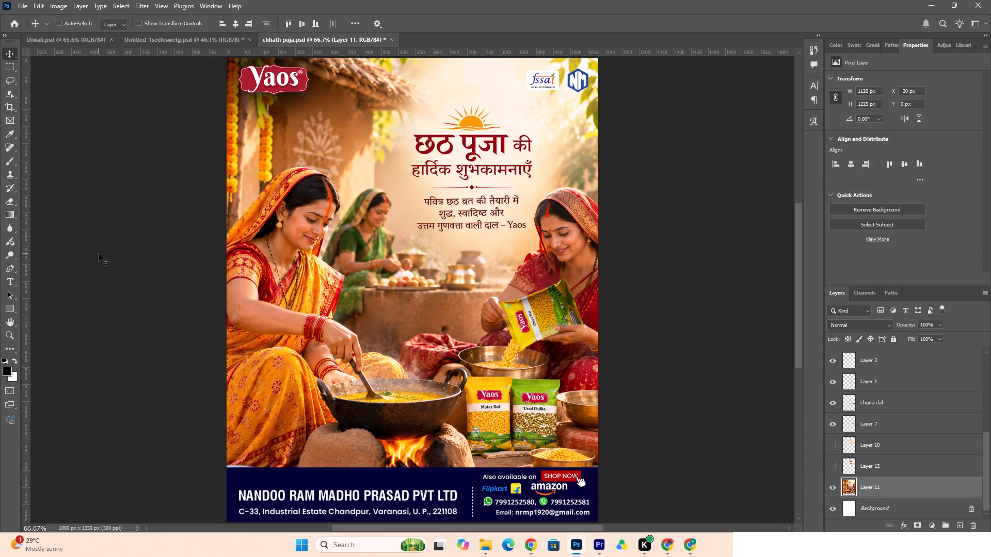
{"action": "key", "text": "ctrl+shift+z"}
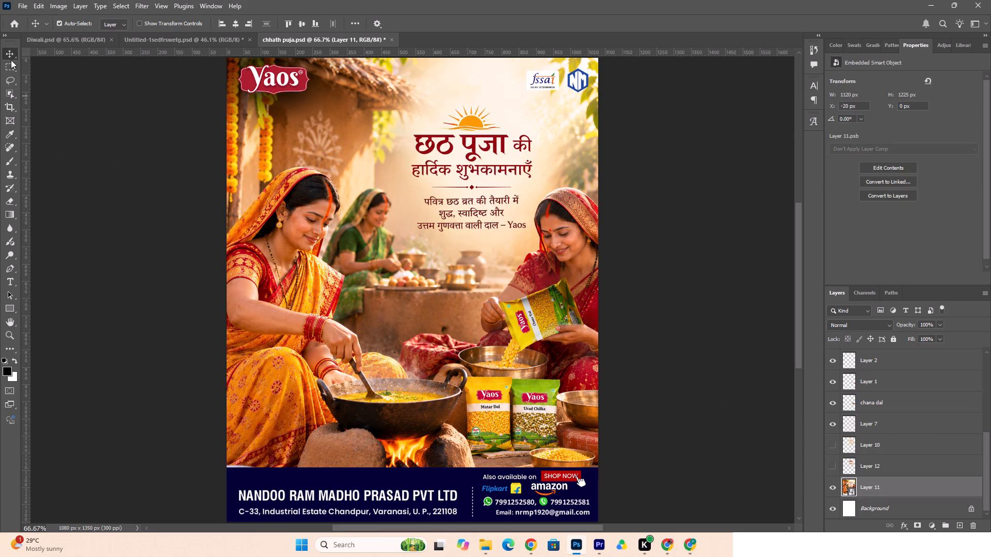
Make a rectangular selection about 358 by 137 px around the three-line Hindi tagline below the divider and try to fill it.
{"action": "left_click", "coordinate": [14, 67]}
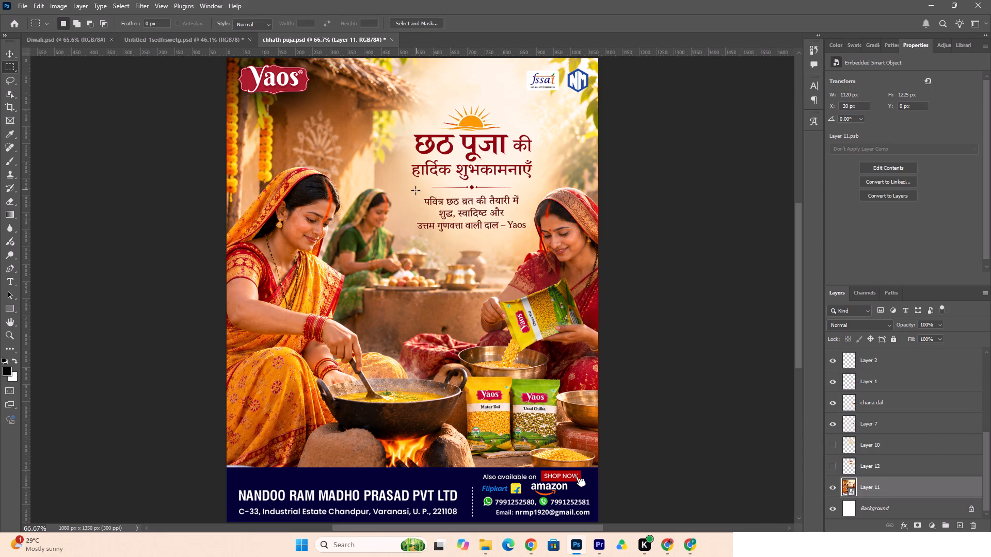
{"action": "left_click_drag", "start_coordinate": [408, 192], "coordinate": [539, 224]}
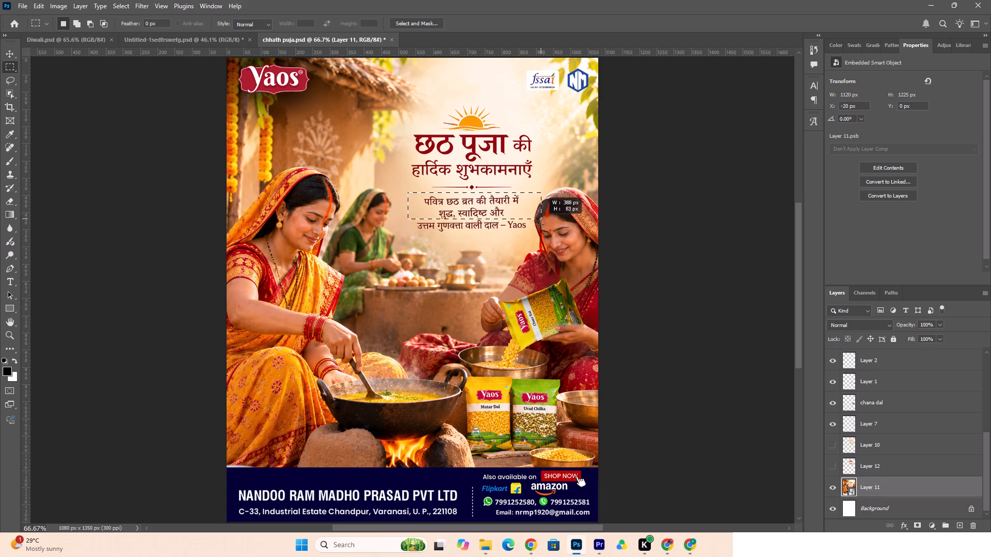
{"action": "left_click_drag", "start_coordinate": [539, 224], "coordinate": [529, 240]}
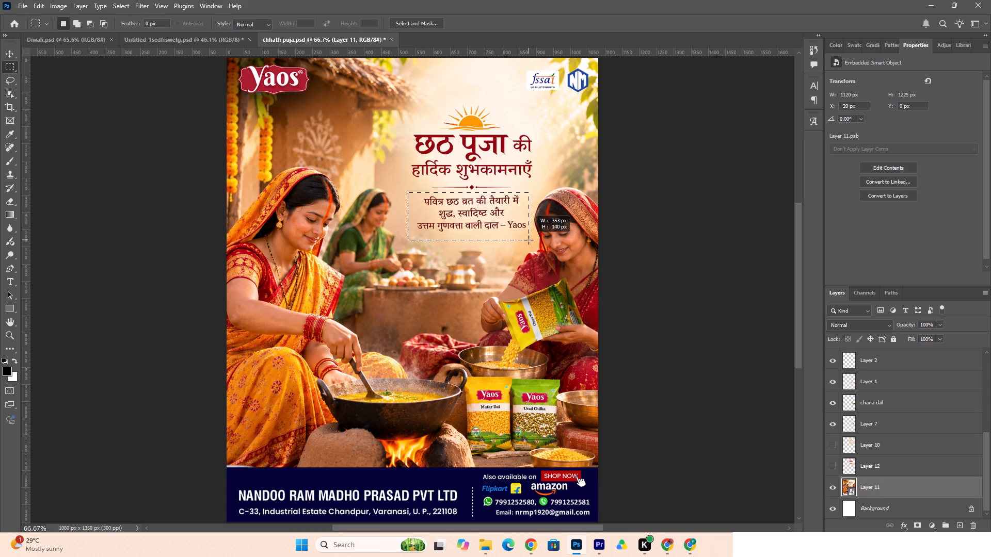
{"action": "left_click_drag", "start_coordinate": [529, 240], "coordinate": [530, 239]}
{"action": "right_click", "coordinate": [510, 216]}
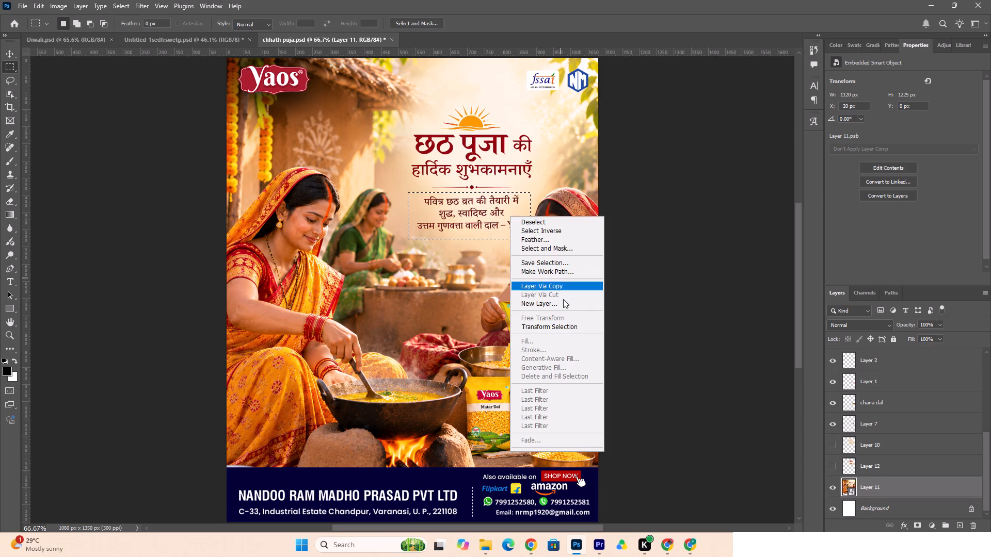
{"action": "left_click", "coordinate": [552, 343]}
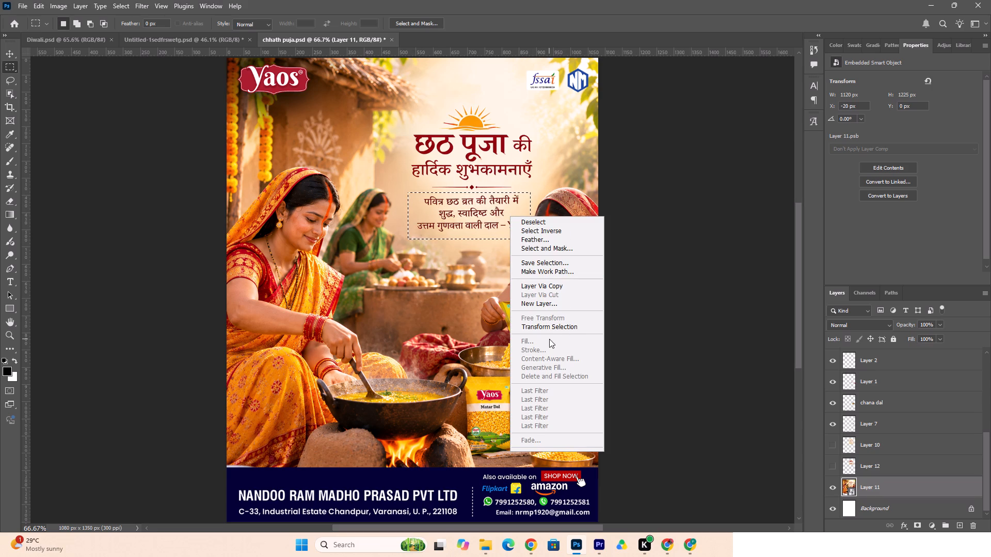
{"action": "left_click", "coordinate": [679, 303]}
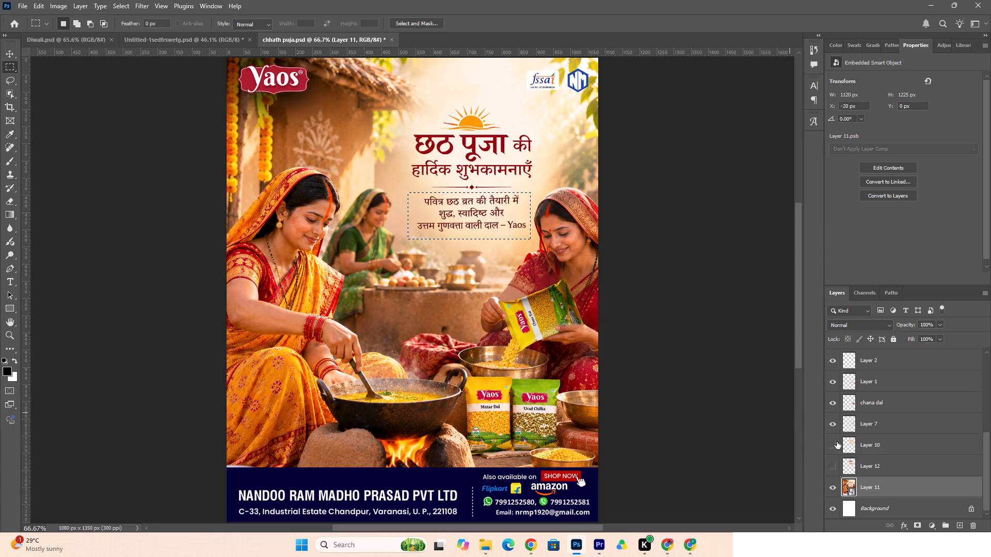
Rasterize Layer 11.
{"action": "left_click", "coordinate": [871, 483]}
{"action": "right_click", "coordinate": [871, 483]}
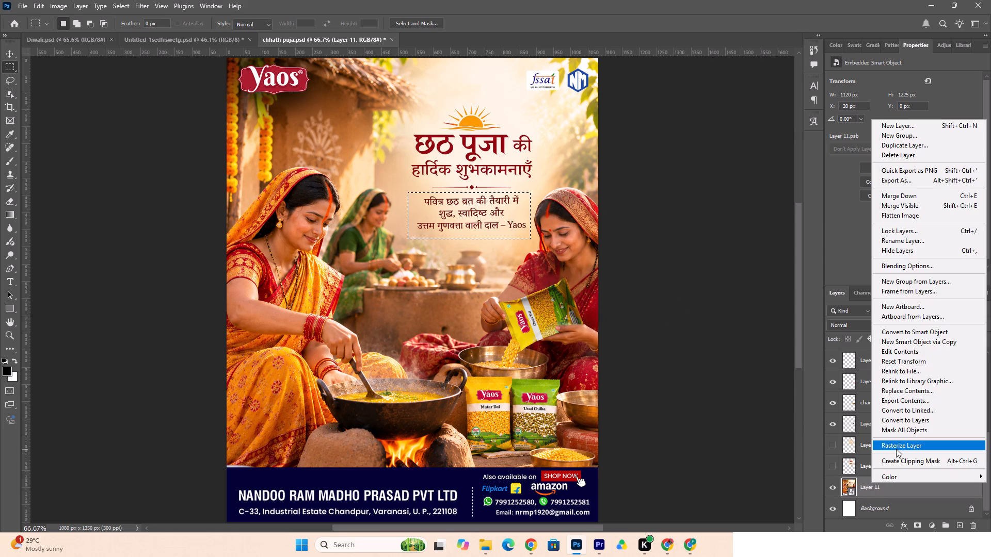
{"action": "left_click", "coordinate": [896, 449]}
Fill the selected tagline area on Layer 11 with Content-Aware, Normal mode at 100% opacity, and clear the selection.
{"action": "right_click", "coordinate": [513, 220]}
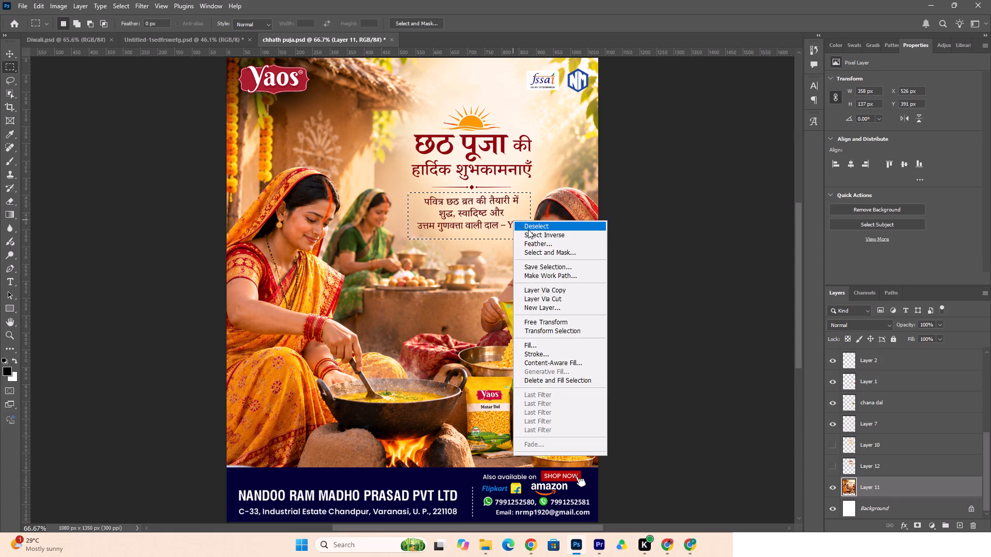
{"action": "left_click", "coordinate": [552, 347]}
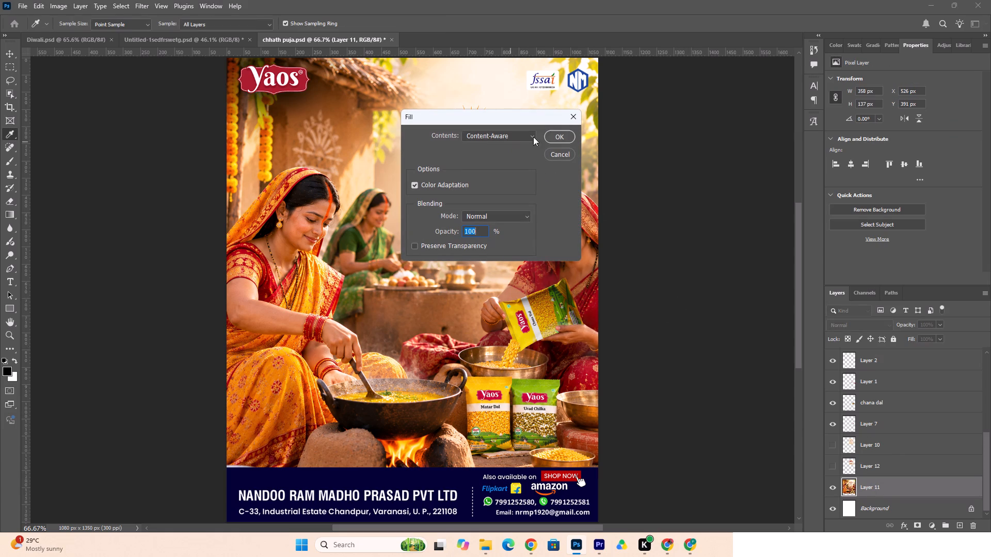
{"action": "left_click", "coordinate": [562, 133]}
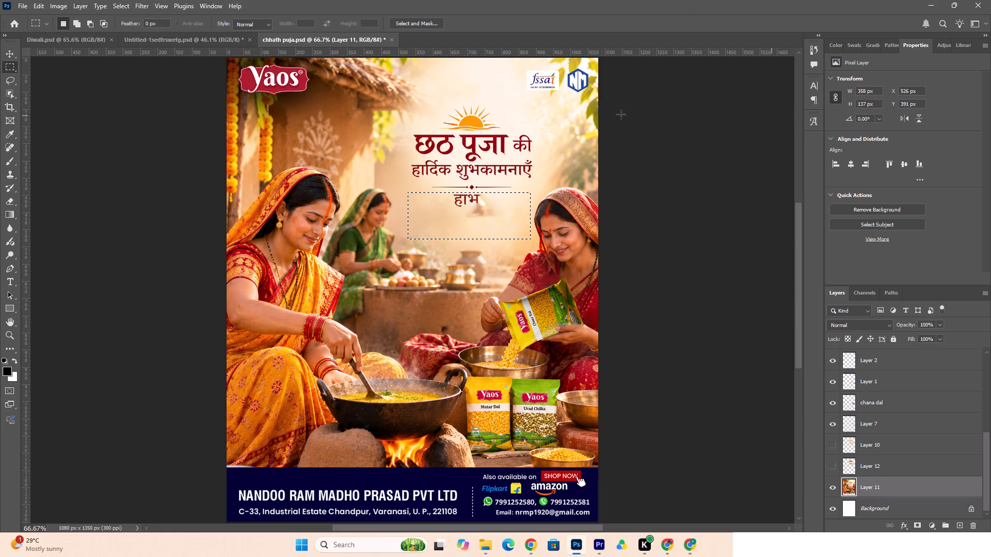
{"action": "left_click", "coordinate": [9, 50]}
{"action": "left_click", "coordinate": [131, 101]}
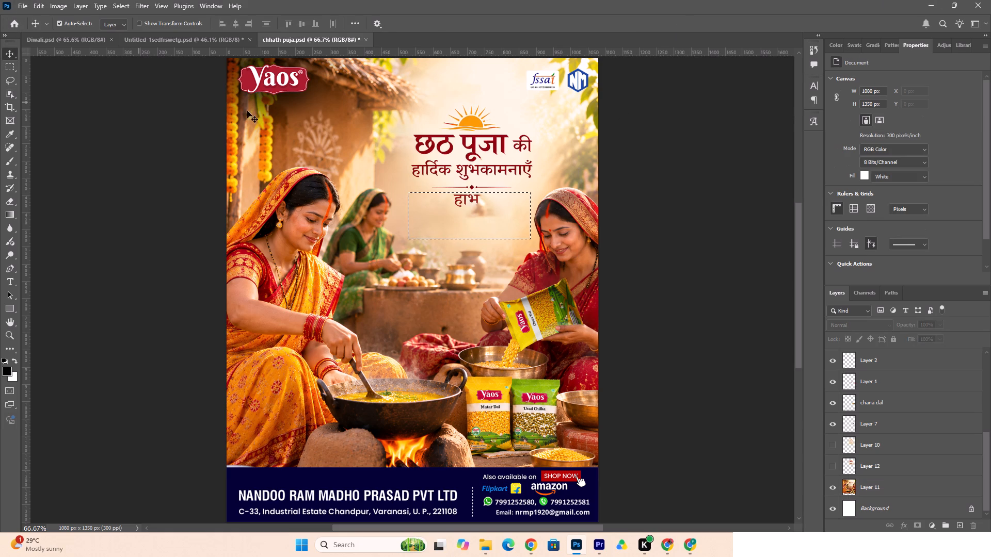
{"action": "key", "text": "ctrl+d"}
{"action": "left_click", "coordinate": [694, 218]}
Create a new blank layer directly above Layer 9.
{"action": "scroll", "coordinate": [952, 482], "scroll_direction": "up", "scroll_amount": 18}
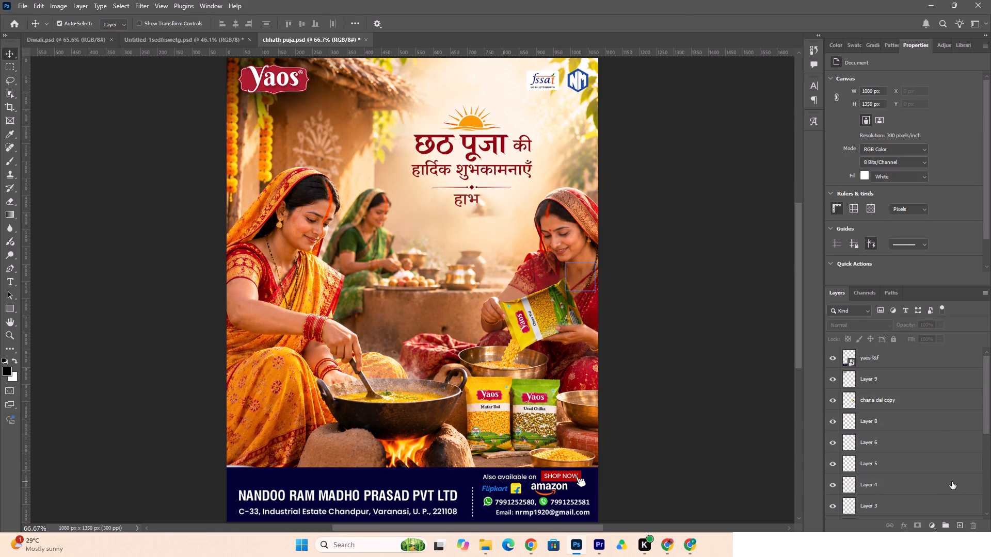
{"action": "left_click", "coordinate": [880, 376]}
{"action": "left_click", "coordinate": [962, 528]}
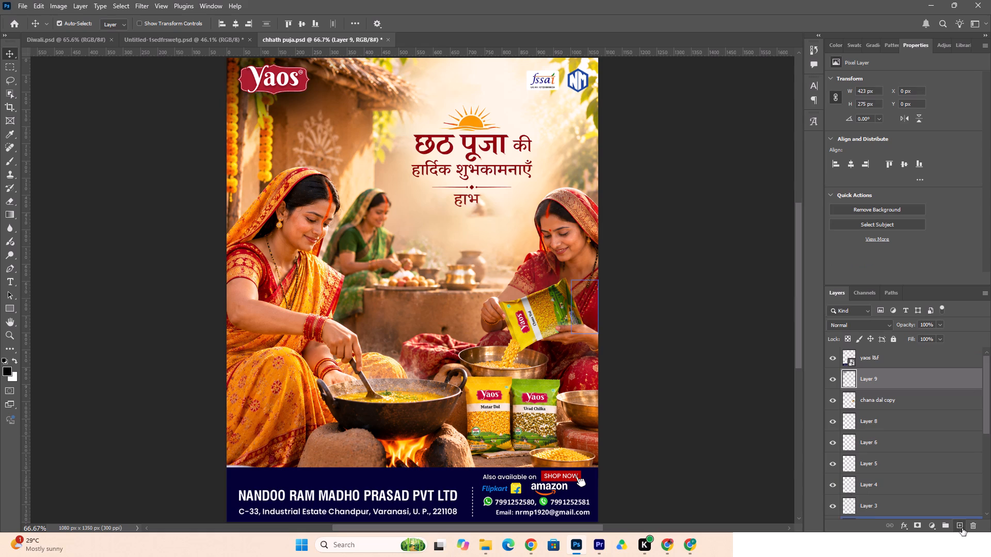
Brush over the leftover Hindi letters below the divider in sampled cream #fdf0d9 at 34% opacity, reducing the brush to 60 px.
{"action": "left_click", "coordinate": [8, 163]}
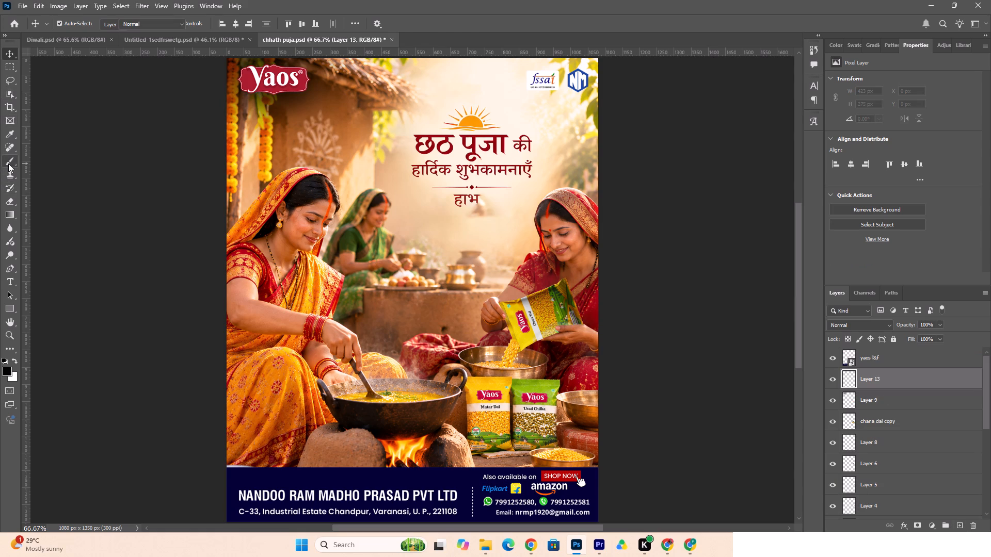
{"action": "left_click", "coordinate": [4, 371]}
{"action": "left_click", "coordinate": [476, 191]}
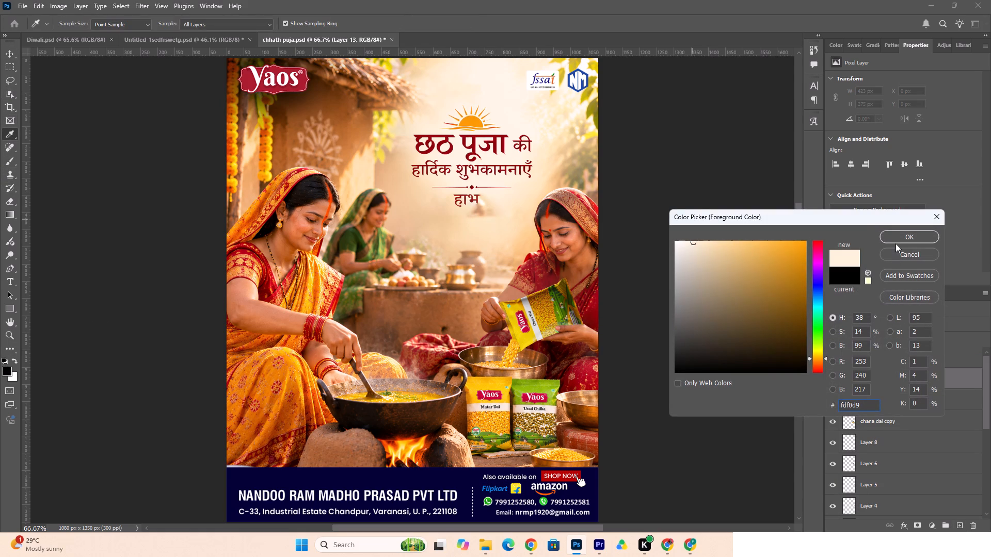
{"action": "left_click", "coordinate": [900, 238]}
{"action": "scroll", "coordinate": [475, 186], "scroll_direction": "up", "scroll_amount": 3, "text": "alt"}
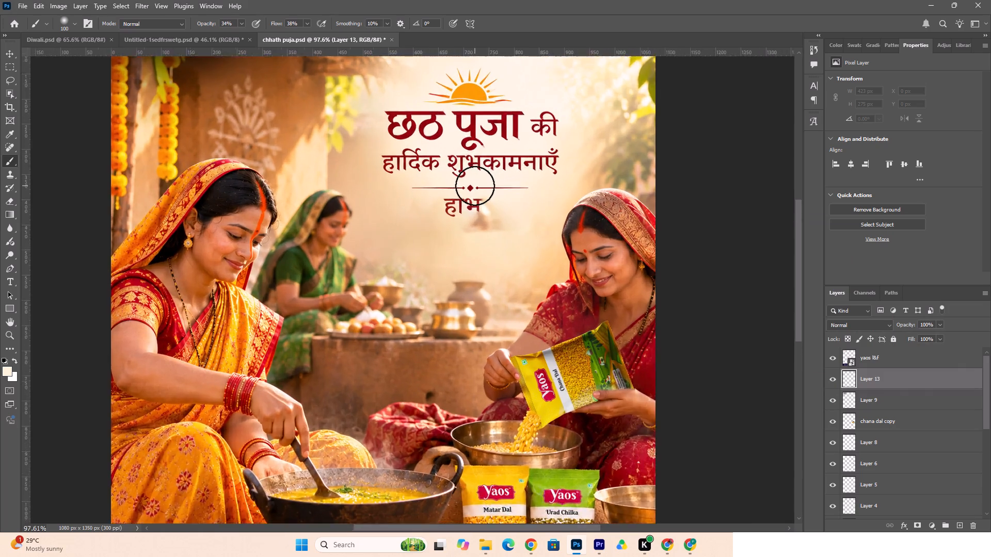
{"action": "scroll", "coordinate": [475, 186], "scroll_direction": "up", "scroll_amount": 6, "text": "alt"}
{"action": "double_click", "coordinate": [450, 229]}
{"action": "triple_click", "coordinate": [442, 227]}
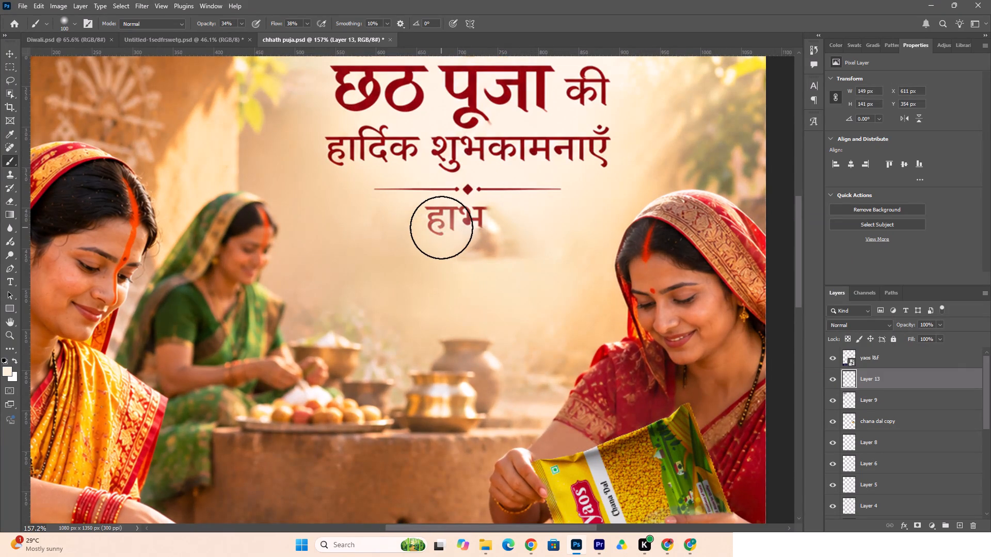
{"action": "key", "text": "bracketleft"}
{"action": "key", "text": "bracketleft"}
{"action": "key", "text": "bracketleft"}
{"action": "key", "text": "bracketleft"}
{"action": "triple_click", "coordinate": [443, 222]}
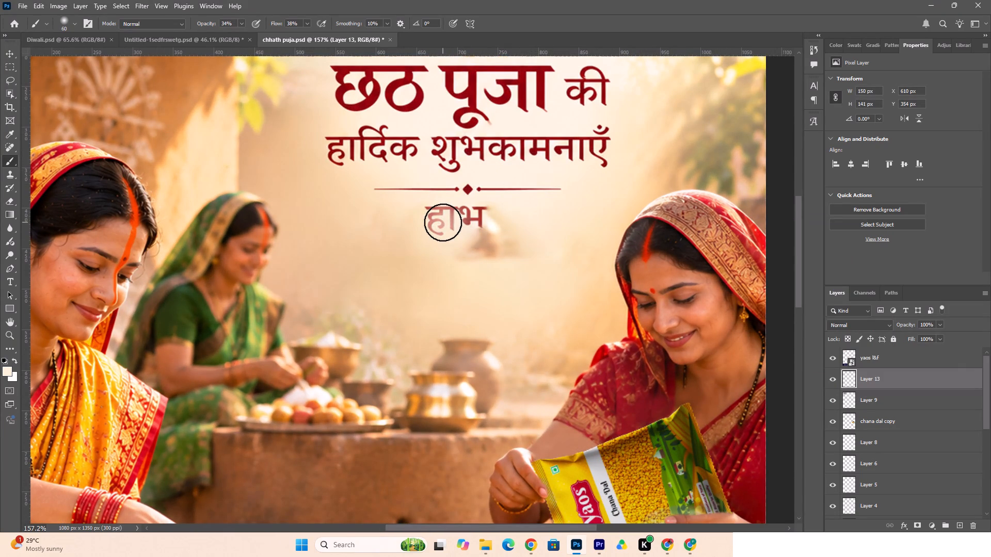
{"action": "double_click", "coordinate": [443, 222]}
{"action": "left_click", "coordinate": [419, 204]}
Sample background colour #f8e0b9, raise the brush to 88% opacity and 73% flow, and paint out the leftover letter भ.
{"action": "left_click", "coordinate": [6, 369]}
{"action": "left_click", "coordinate": [417, 226]}
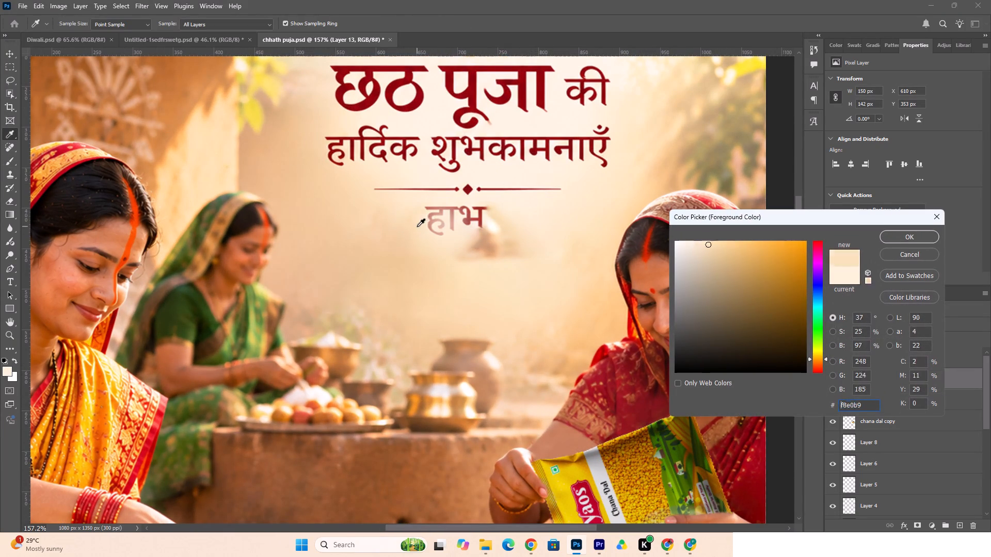
{"action": "left_click", "coordinate": [900, 237]}
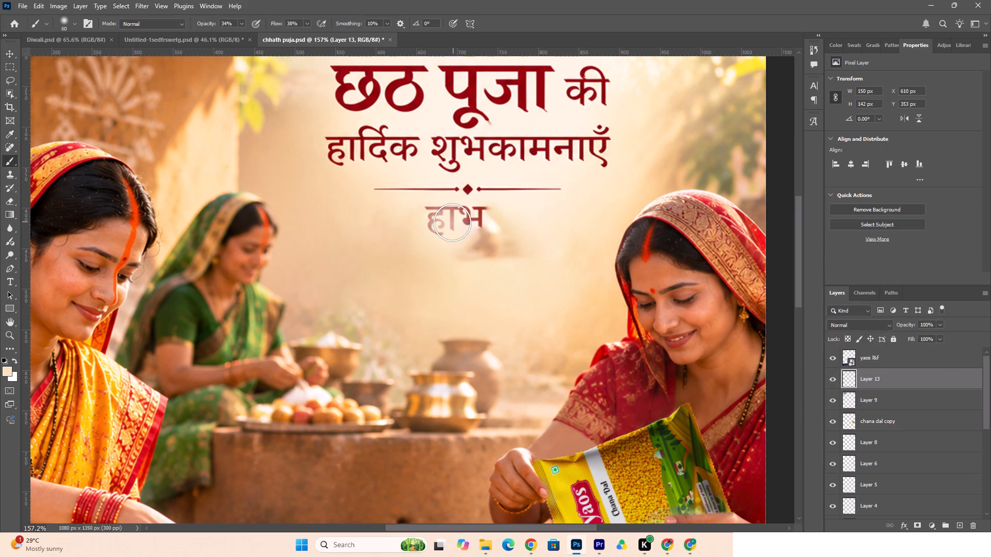
{"action": "left_click_drag", "start_coordinate": [207, 24], "coordinate": [225, 28]}
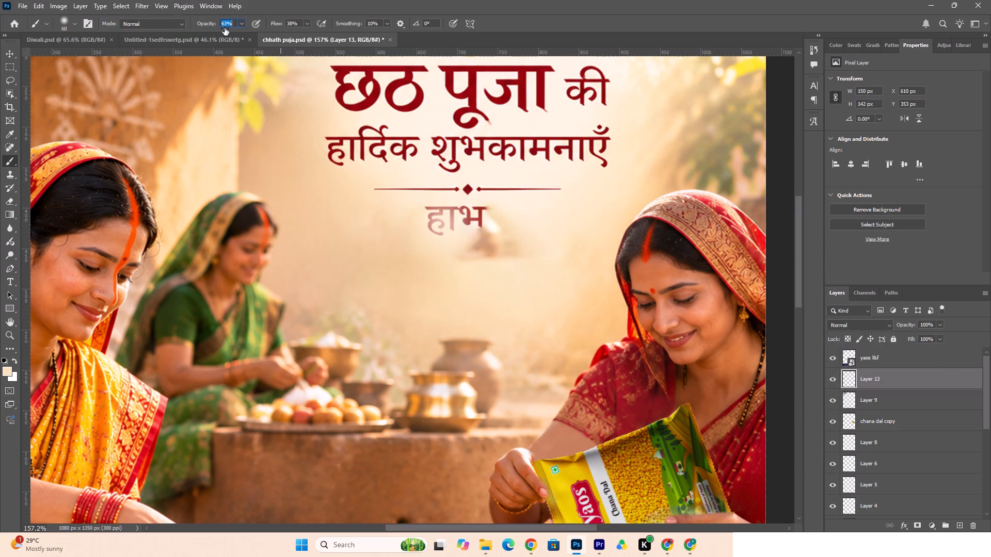
{"action": "left_click_drag", "start_coordinate": [225, 28], "coordinate": [235, 30]}
{"action": "left_click_drag", "start_coordinate": [277, 22], "coordinate": [295, 24]}
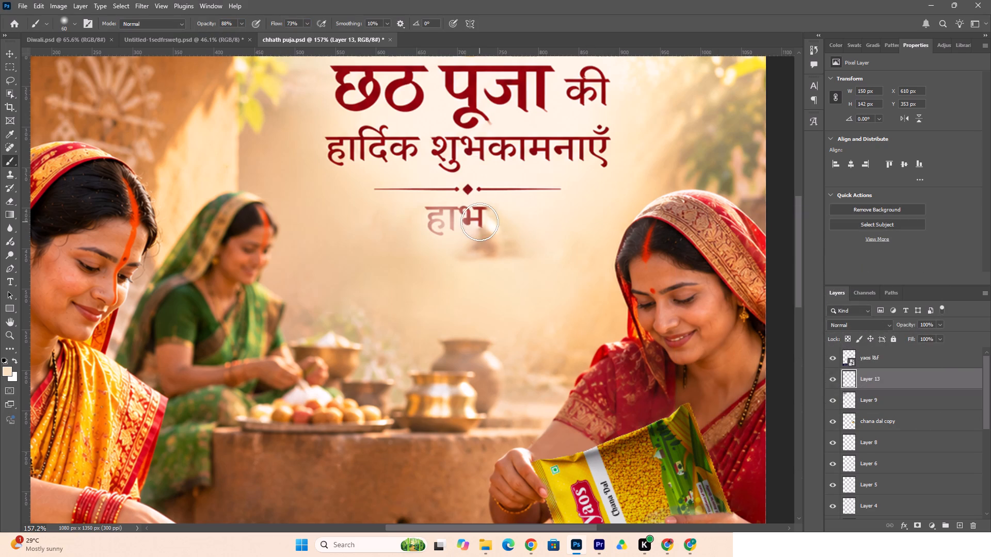
{"action": "triple_click", "coordinate": [479, 222]}
{"action": "left_click", "coordinate": [477, 219]}
{"action": "double_click", "coordinate": [473, 219]}
{"action": "left_click", "coordinate": [470, 219]}
{"action": "left_click", "coordinate": [478, 219]}
{"action": "left_click_drag", "start_coordinate": [486, 218], "coordinate": [496, 222]}
{"action": "left_click_drag", "start_coordinate": [495, 229], "coordinate": [501, 236]}
{"action": "left_click", "coordinate": [504, 243]}
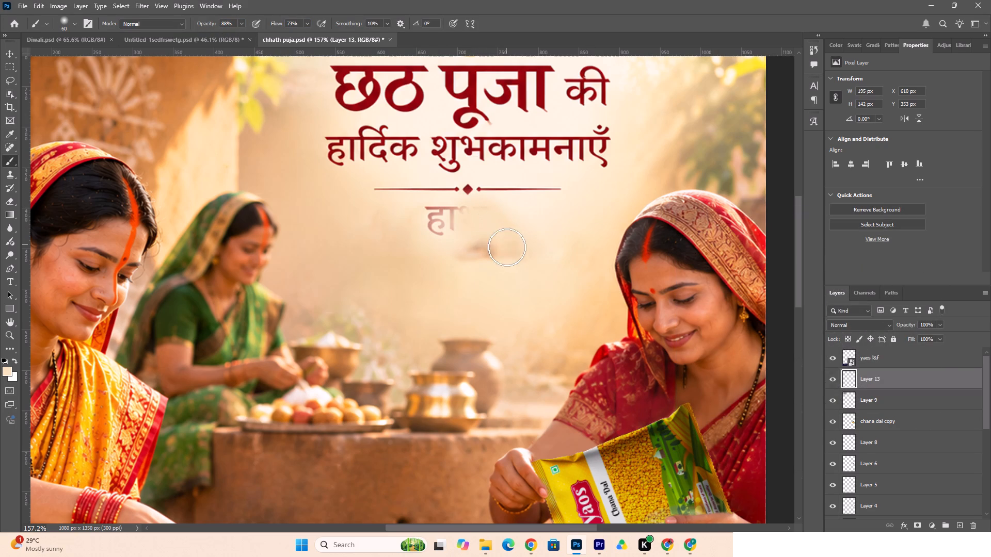
Paint over the dark smudge beneath and to the right of the leftover letters with the 60 px brush.
{"action": "left_click", "coordinate": [510, 251]}
{"action": "left_click_drag", "start_coordinate": [503, 256], "coordinate": [488, 254]}
{"action": "left_click", "coordinate": [484, 252]}
{"action": "left_click", "coordinate": [481, 251]}
{"action": "left_click", "coordinate": [472, 251]}
{"action": "left_click", "coordinate": [461, 257]}
{"action": "left_click_drag", "start_coordinate": [498, 252], "coordinate": [506, 253]}
{"action": "left_click", "coordinate": [511, 236]}
{"action": "left_click", "coordinate": [514, 225]}
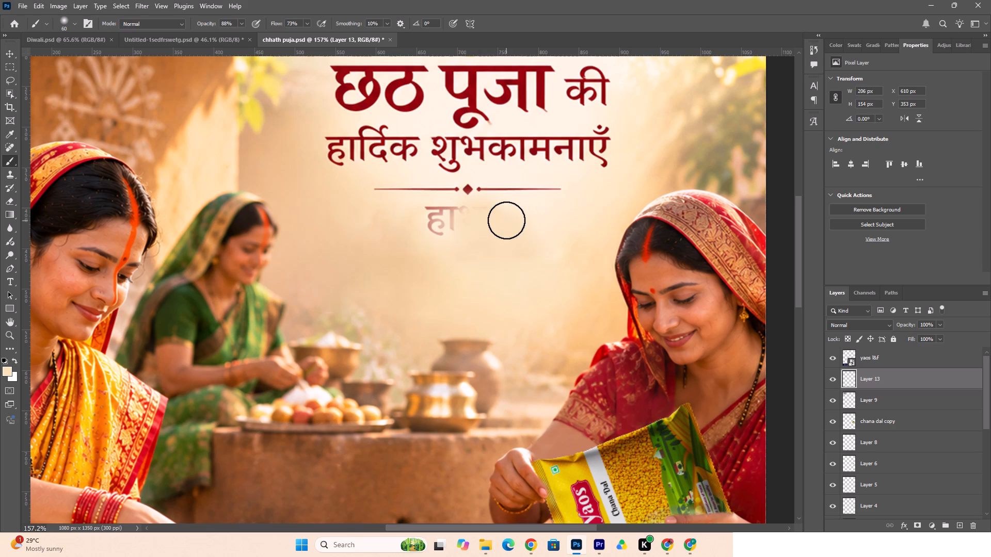
{"action": "left_click", "coordinate": [506, 220]}
{"action": "left_click_drag", "start_coordinate": [504, 217], "coordinate": [499, 218]}
Paint out the leftover letters हा below the divider with the same background colour.
{"action": "left_click_drag", "start_coordinate": [437, 261], "coordinate": [442, 257]}
{"action": "left_click", "coordinate": [453, 248]}
{"action": "left_click_drag", "start_coordinate": [452, 243], "coordinate": [446, 242]}
{"action": "left_click", "coordinate": [442, 241]}
{"action": "left_click", "coordinate": [435, 241]}
{"action": "left_click", "coordinate": [438, 233]}
{"action": "left_click", "coordinate": [441, 230]}
{"action": "left_click_drag", "start_coordinate": [442, 228], "coordinate": [448, 226]}
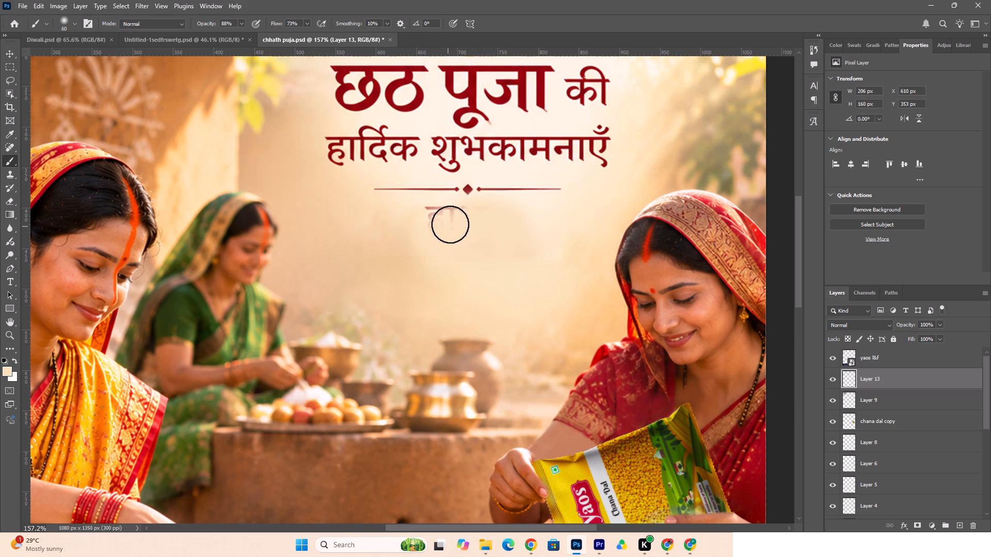
{"action": "triple_click", "coordinate": [450, 224]}
{"action": "double_click", "coordinate": [441, 223]}
{"action": "double_click", "coordinate": [434, 222]}
Reduce the brush to 40 px and cover the faint top strokes left from the erased letters.
{"action": "key", "text": "bracketleft"}
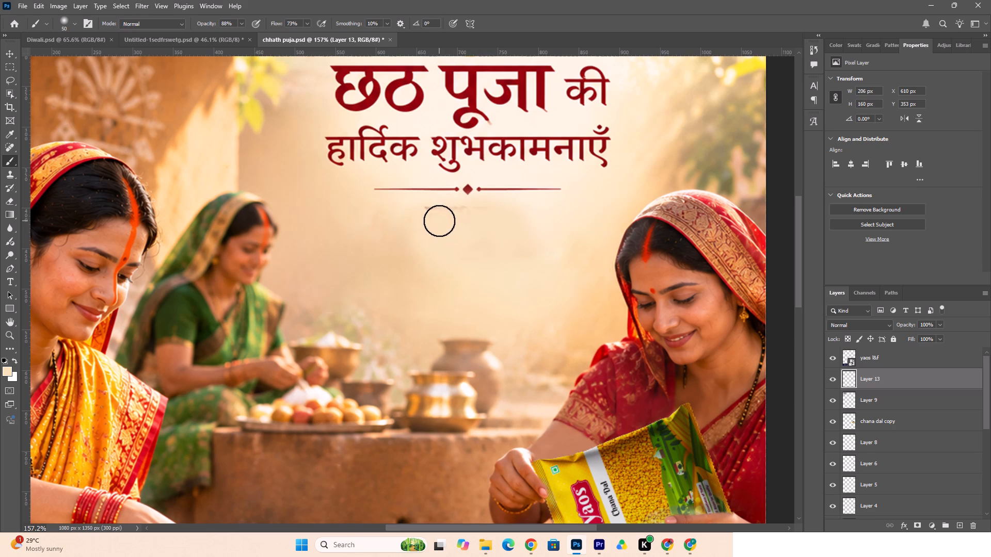
{"action": "key", "text": "bracketleft"}
{"action": "key", "text": "bracketleft"}
{"action": "double_click", "coordinate": [429, 215]}
{"action": "key", "text": "bracketleft"}
{"action": "left_click", "coordinate": [429, 214]}
{"action": "key", "text": "bracketleft"}
{"action": "left_click", "coordinate": [429, 214]}
{"action": "left_click", "coordinate": [424, 214]}
{"action": "left_click_drag", "start_coordinate": [435, 215], "coordinate": [443, 214]}
{"action": "left_click_drag", "start_coordinate": [446, 214], "coordinate": [452, 214]}
{"action": "double_click", "coordinate": [453, 214]}
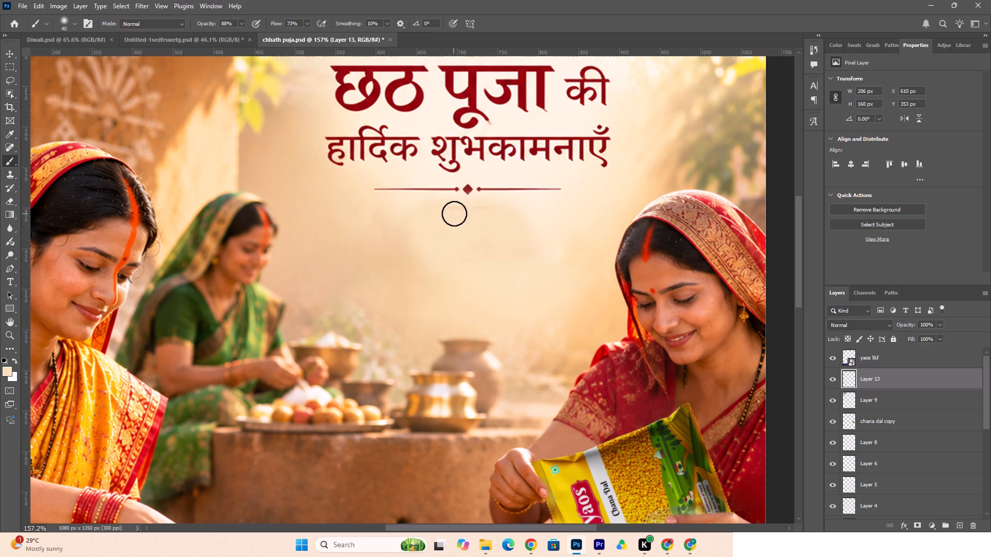
Blend the strip just below the divider and the left edge of the painted patch with the 40 px brush.
{"action": "left_click", "coordinate": [458, 213]}
{"action": "left_click_drag", "start_coordinate": [461, 213], "coordinate": [466, 212]}
{"action": "left_click", "coordinate": [468, 212]}
{"action": "left_click", "coordinate": [474, 212]}
{"action": "left_click", "coordinate": [482, 214]}
{"action": "left_click", "coordinate": [486, 215]}
{"action": "left_click_drag", "start_coordinate": [475, 214], "coordinate": [469, 215]}
{"action": "left_click", "coordinate": [463, 215]}
{"action": "left_click", "coordinate": [459, 214]}
{"action": "left_click_drag", "start_coordinate": [454, 211], "coordinate": [425, 213]}
{"action": "left_click", "coordinate": [420, 212]}
{"action": "left_click_drag", "start_coordinate": [417, 210], "coordinate": [417, 223]}
{"action": "left_click_drag", "start_coordinate": [422, 234], "coordinate": [436, 247]}
{"action": "left_click_drag", "start_coordinate": [442, 255], "coordinate": [446, 259]}
{"action": "left_click_drag", "start_coordinate": [442, 258], "coordinate": [429, 252]}
{"action": "left_click", "coordinate": [407, 230]}
Enlarge the brush to 150 px and smooth the cleared background from beside the woman in red towards the centre.
{"action": "key", "text": "bracketright"}
{"action": "key", "text": "bracketright"}
{"action": "key", "text": "bracketright"}
{"action": "key", "text": "bracketright"}
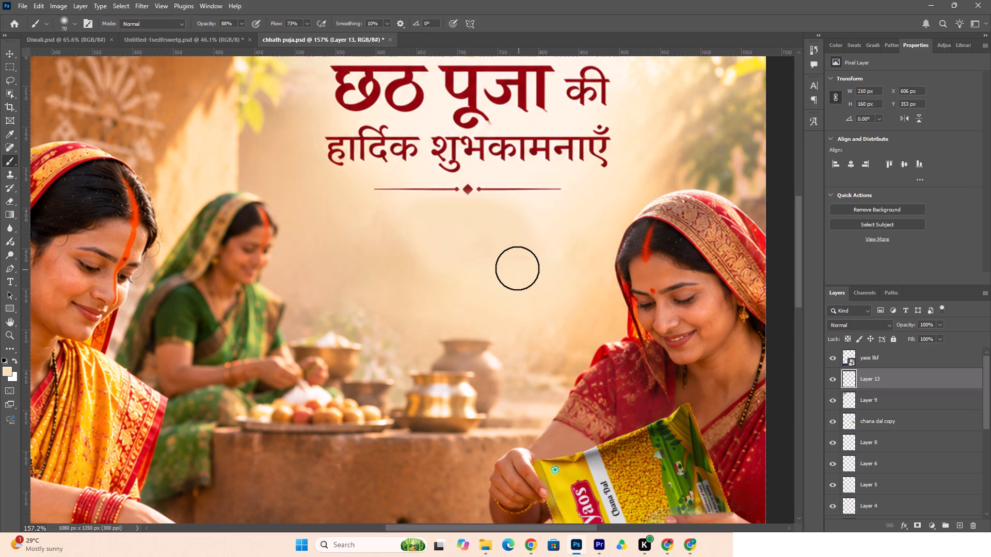
{"action": "key", "text": "bracketright"}
{"action": "key", "text": "bracketright"}
{"action": "key", "text": "bracketright"}
{"action": "key", "text": "bracketright"}
{"action": "key", "text": "bracketright"}
{"action": "double_click", "coordinate": [548, 247]}
{"action": "left_click_drag", "start_coordinate": [536, 253], "coordinate": [529, 257]}
{"action": "left_click", "coordinate": [510, 265]}
{"action": "left_click_drag", "start_coordinate": [492, 272], "coordinate": [472, 270]}
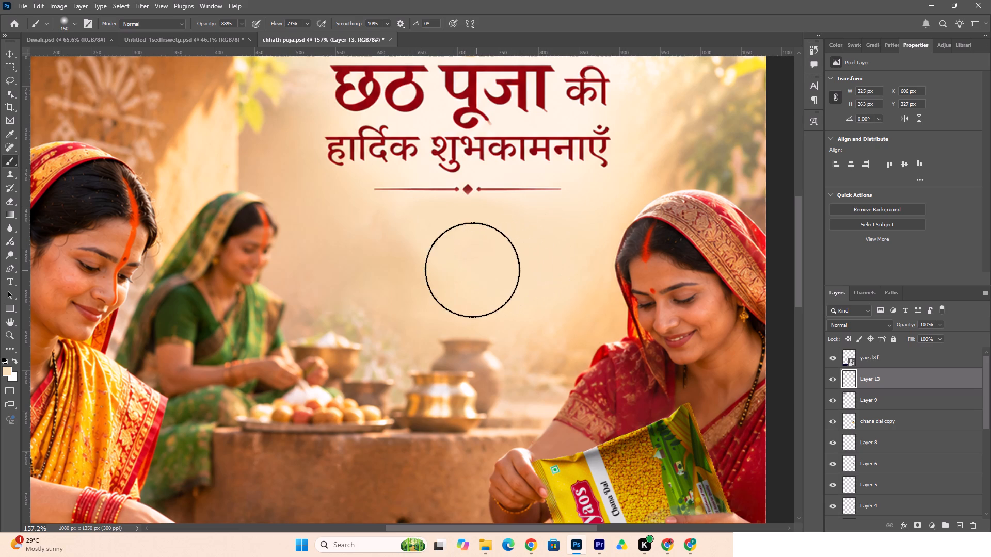
Extend the 150 px brush blending across the left of the cleared area and back over the centre and right.
{"action": "left_click_drag", "start_coordinate": [472, 270], "coordinate": [476, 271]}
{"action": "left_click_drag", "start_coordinate": [467, 268], "coordinate": [457, 265]}
{"action": "left_click", "coordinate": [449, 263]}
{"action": "left_click_drag", "start_coordinate": [426, 259], "coordinate": [411, 259]}
{"action": "left_click", "coordinate": [398, 254]}
{"action": "left_click", "coordinate": [386, 247]}
{"action": "left_click", "coordinate": [423, 243]}
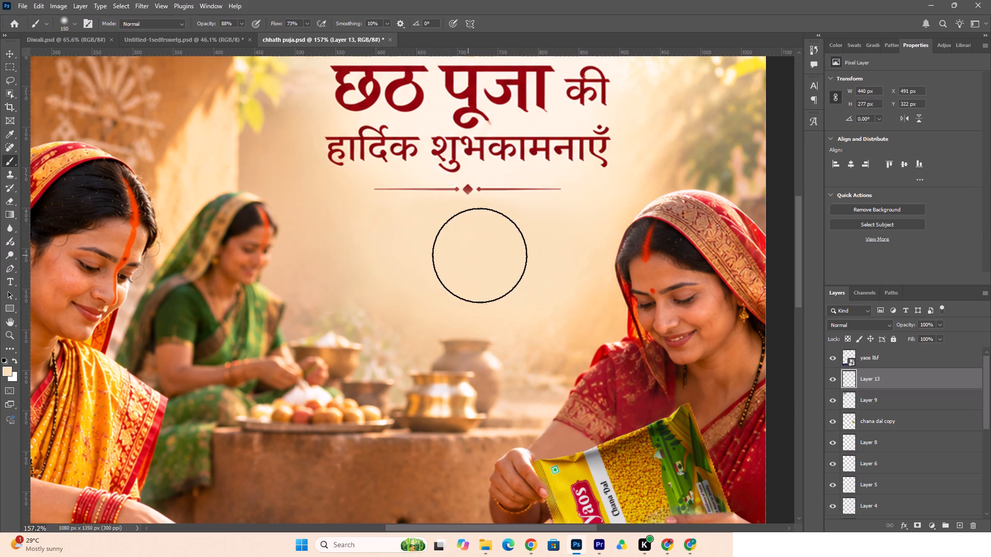
{"action": "left_click", "coordinate": [526, 245]}
{"action": "left_click", "coordinate": [547, 242]}
{"action": "left_click", "coordinate": [513, 241]}
{"action": "left_click", "coordinate": [490, 243]}
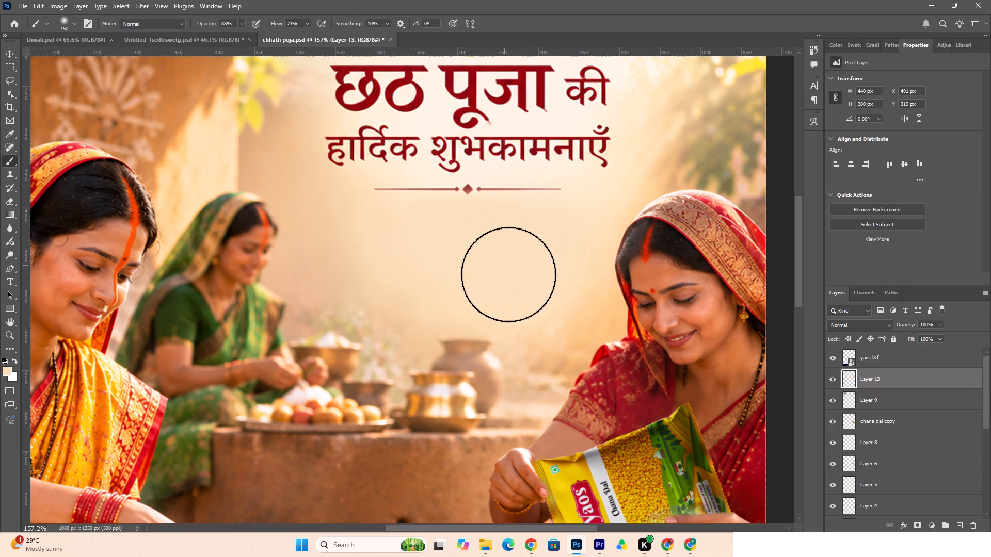
{"action": "left_click_drag", "start_coordinate": [518, 289], "coordinate": [531, 287]}
{"action": "left_click", "coordinate": [569, 242]}
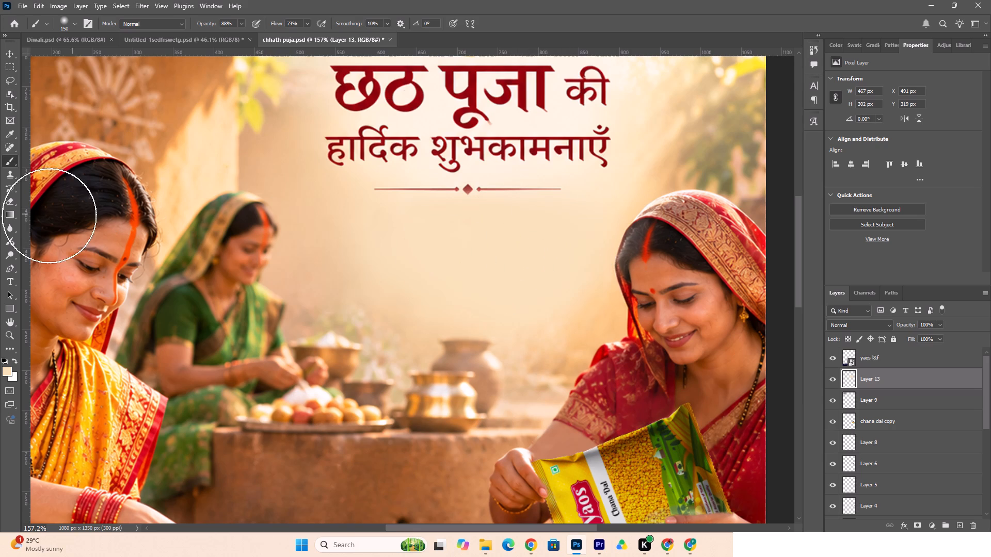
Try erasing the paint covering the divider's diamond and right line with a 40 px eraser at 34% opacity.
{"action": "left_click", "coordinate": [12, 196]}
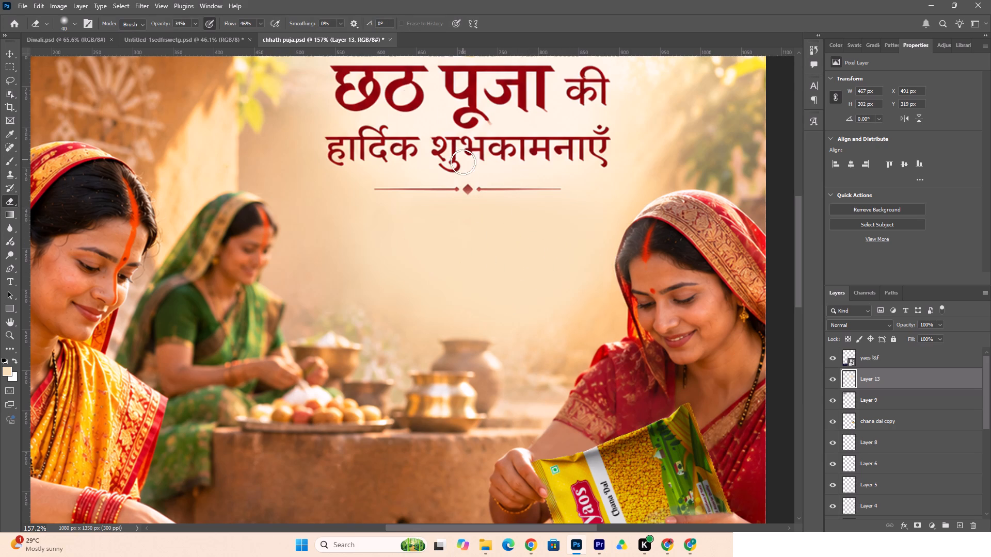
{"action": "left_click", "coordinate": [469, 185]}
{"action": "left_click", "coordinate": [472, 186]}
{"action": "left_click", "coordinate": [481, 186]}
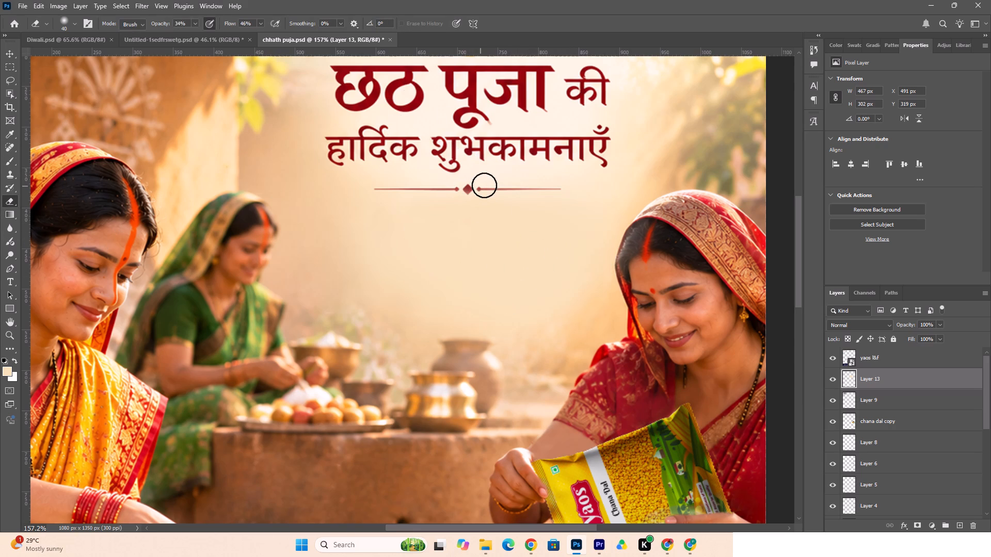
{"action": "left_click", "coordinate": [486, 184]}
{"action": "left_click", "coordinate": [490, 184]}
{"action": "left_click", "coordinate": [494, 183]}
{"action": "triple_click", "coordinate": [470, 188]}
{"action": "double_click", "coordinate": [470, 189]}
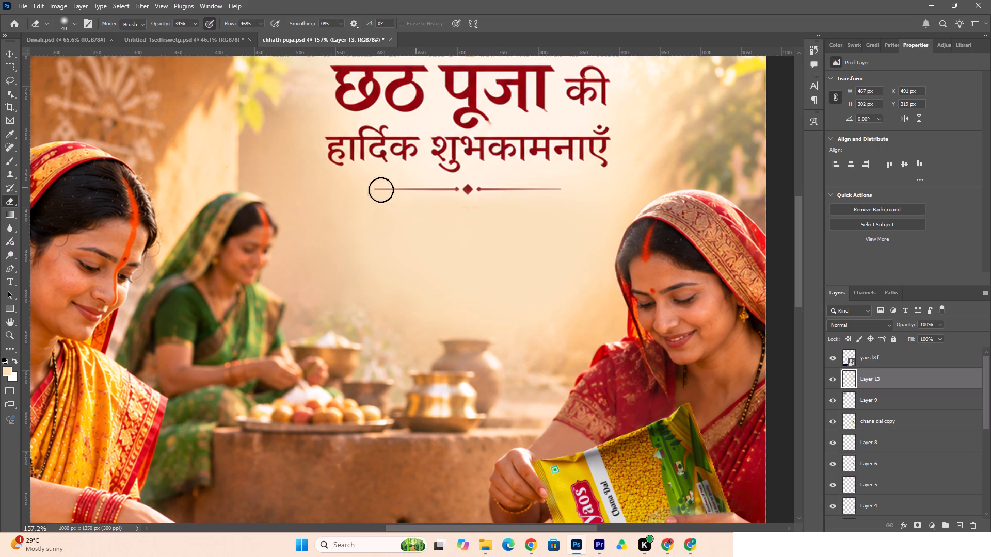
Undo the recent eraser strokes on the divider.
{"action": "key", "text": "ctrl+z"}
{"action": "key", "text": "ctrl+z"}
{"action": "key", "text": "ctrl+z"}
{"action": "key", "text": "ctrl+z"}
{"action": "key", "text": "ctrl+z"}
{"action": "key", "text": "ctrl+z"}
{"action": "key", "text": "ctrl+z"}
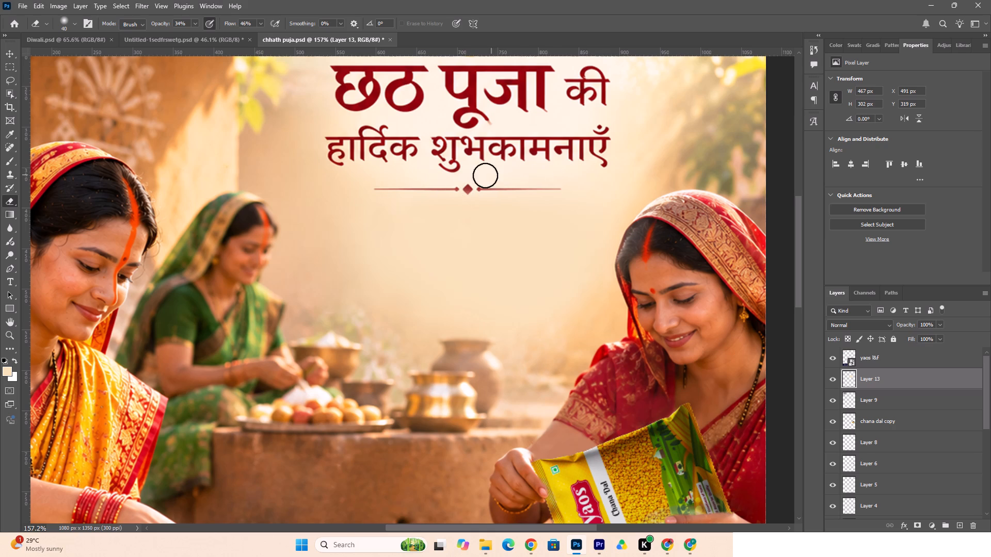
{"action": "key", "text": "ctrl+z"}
Reduce the eraser to 9 px and erase the paint covering the divider's central diamond.
{"action": "scroll", "coordinate": [481, 183], "scroll_direction": "up", "scroll_amount": 10, "text": "alt"}
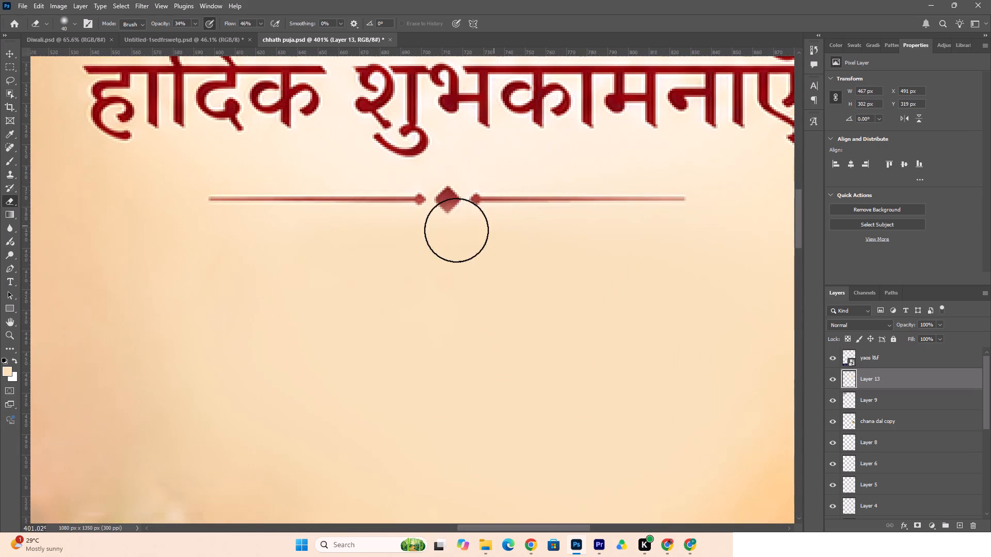
{"action": "key", "text": "bracketleft"}
{"action": "key", "text": "bracketleft"}
{"action": "key", "text": "bracketleft"}
{"action": "key", "text": "bracketleft"}
{"action": "key", "text": "bracketleft"}
{"action": "key", "text": "bracketleft"}
{"action": "key", "text": "bracketleft"}
{"action": "triple_click", "coordinate": [446, 210]}
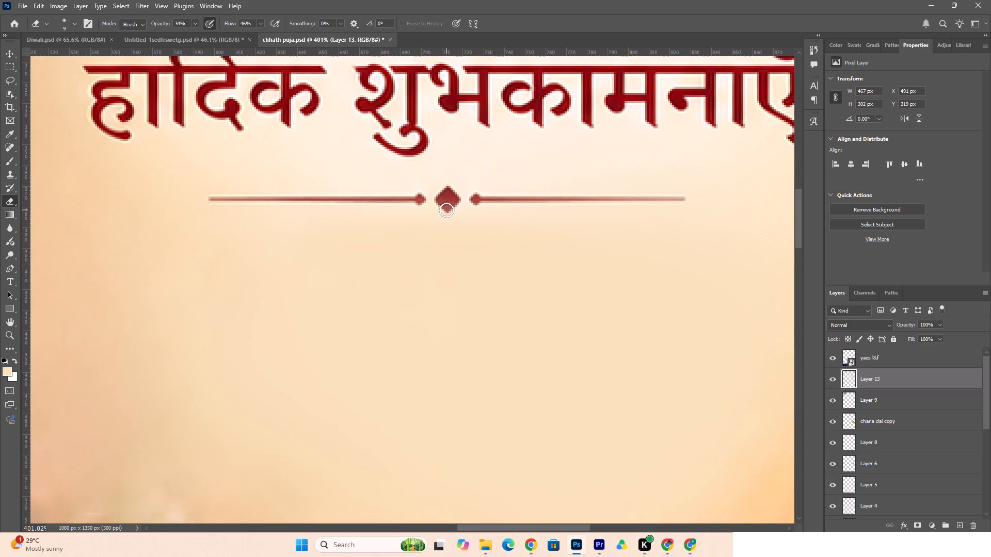
{"action": "double_click", "coordinate": [444, 208]}
{"action": "left_click_drag", "start_coordinate": [442, 207], "coordinate": [450, 212]}
{"action": "left_click", "coordinate": [452, 213]}
{"action": "left_click_drag", "start_coordinate": [455, 212], "coordinate": [460, 208]}
{"action": "left_click", "coordinate": [463, 206]}
{"action": "left_click_drag", "start_coordinate": [468, 202], "coordinate": [451, 209]}
{"action": "double_click", "coordinate": [450, 209]}
Erase the paint covering the divider's right dot and right line with the 9 px eraser.
{"action": "left_click", "coordinate": [477, 203]}
{"action": "left_click_drag", "start_coordinate": [479, 202], "coordinate": [576, 200]}
{"action": "left_click_drag", "start_coordinate": [576, 200], "coordinate": [576, 200]}
{"action": "left_click_drag", "start_coordinate": [543, 202], "coordinate": [682, 192]}
{"action": "left_click", "coordinate": [668, 196]}
{"action": "left_click_drag", "start_coordinate": [671, 196], "coordinate": [676, 196]}
{"action": "left_click", "coordinate": [677, 196]}
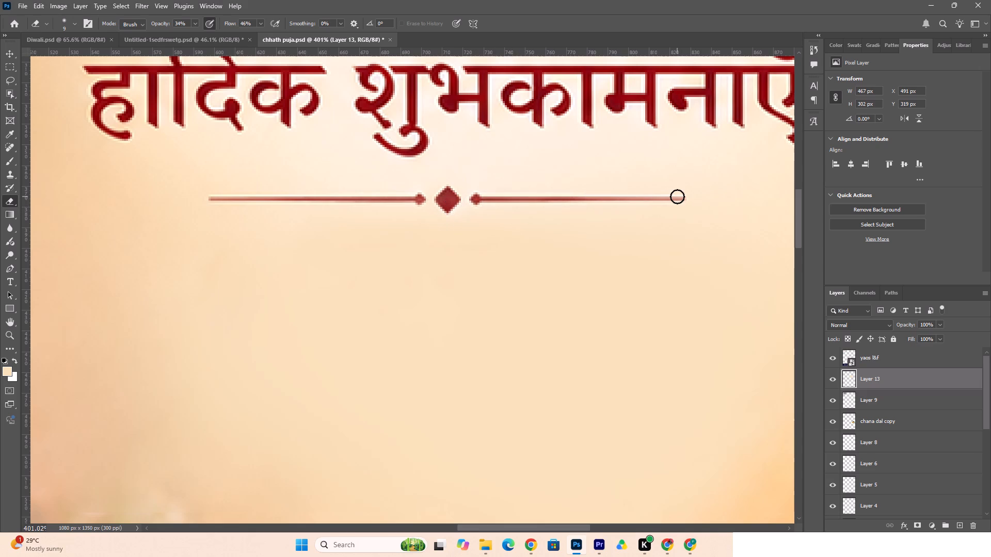
{"action": "left_click", "coordinate": [682, 198]}
{"action": "left_click_drag", "start_coordinate": [679, 199], "coordinate": [589, 196]}
{"action": "left_click_drag", "start_coordinate": [589, 196], "coordinate": [605, 195]}
{"action": "left_click_drag", "start_coordinate": [605, 195], "coordinate": [614, 195]}
{"action": "left_click", "coordinate": [615, 195]}
{"action": "left_click_drag", "start_coordinate": [622, 195], "coordinate": [651, 197]}
{"action": "left_click_drag", "start_coordinate": [651, 197], "coordinate": [650, 196]}
Erase the remaining paint over the divider's left line, left dot and central diamond with the 9 px eraser.
{"action": "left_click_drag", "start_coordinate": [225, 199], "coordinate": [441, 201]}
{"action": "left_click_drag", "start_coordinate": [399, 198], "coordinate": [443, 198]}
{"action": "left_click_drag", "start_coordinate": [441, 202], "coordinate": [448, 194]}
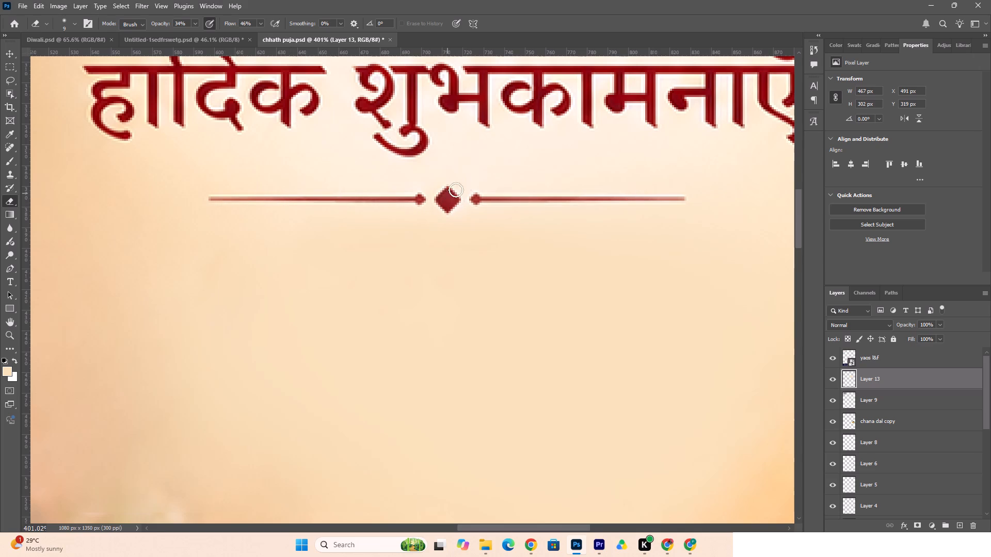
Marquee-select the area around the sun, Hindi headline and divider, and copy it from Layer 11 onto a new layer.
{"action": "key", "text": "ctrl+0"}
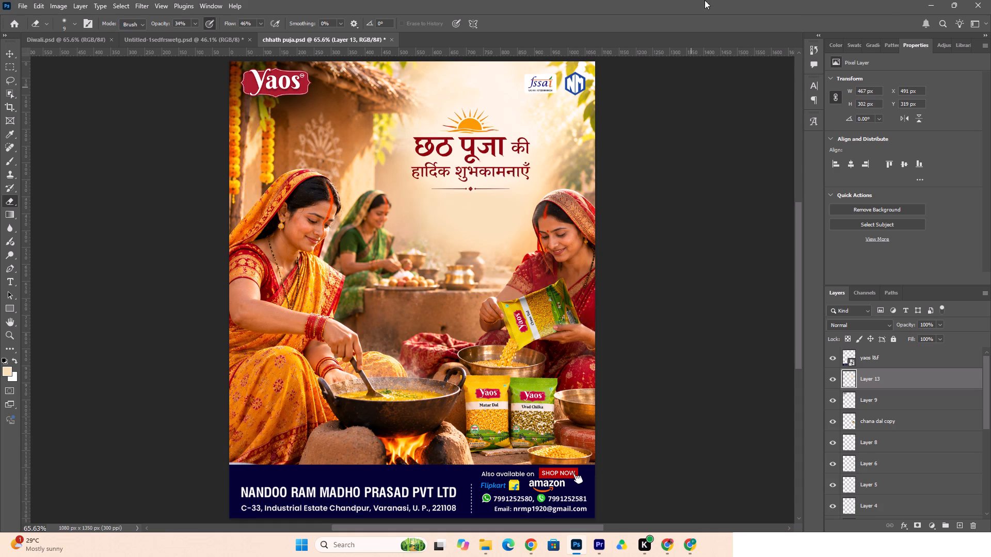
{"action": "left_click", "coordinate": [13, 51]}
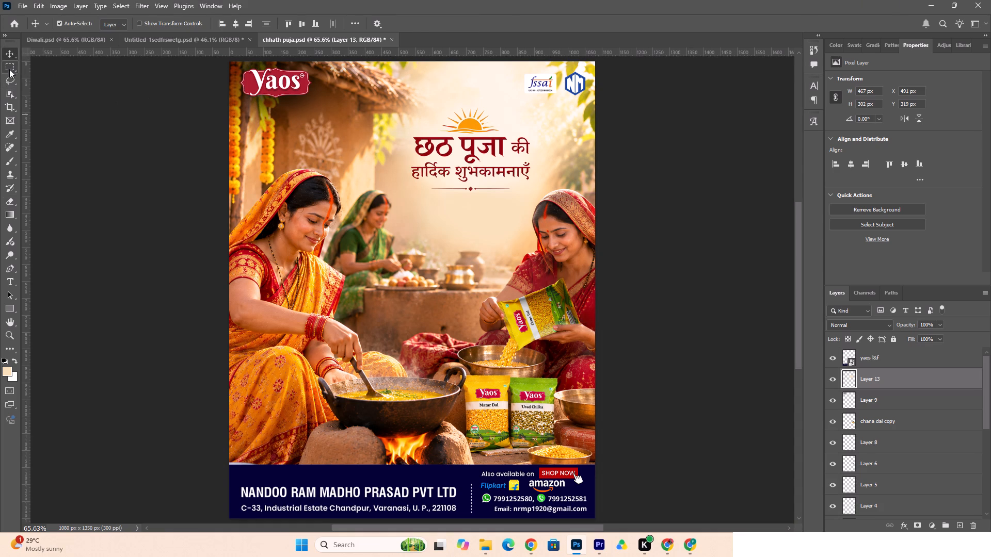
{"action": "left_click", "coordinate": [6, 64]}
{"action": "left_click_drag", "start_coordinate": [396, 96], "coordinate": [406, 105]}
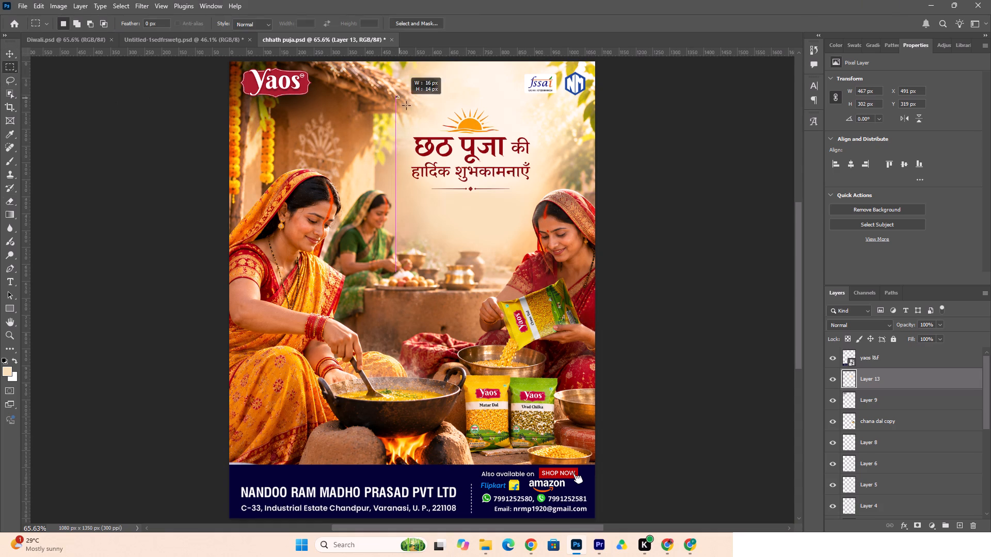
{"action": "left_click_drag", "start_coordinate": [406, 105], "coordinate": [540, 199]}
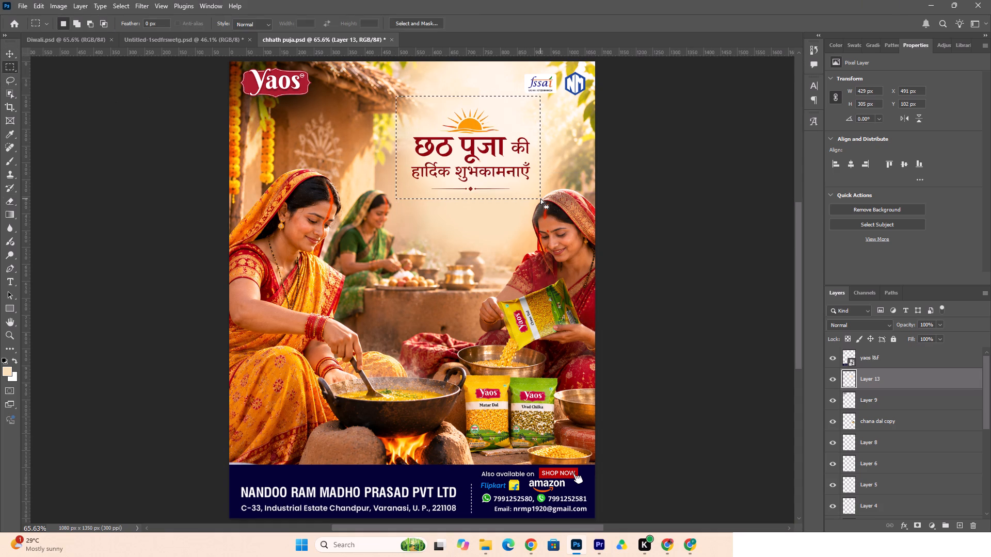
{"action": "scroll", "coordinate": [943, 456], "scroll_direction": "down", "scroll_amount": 14}
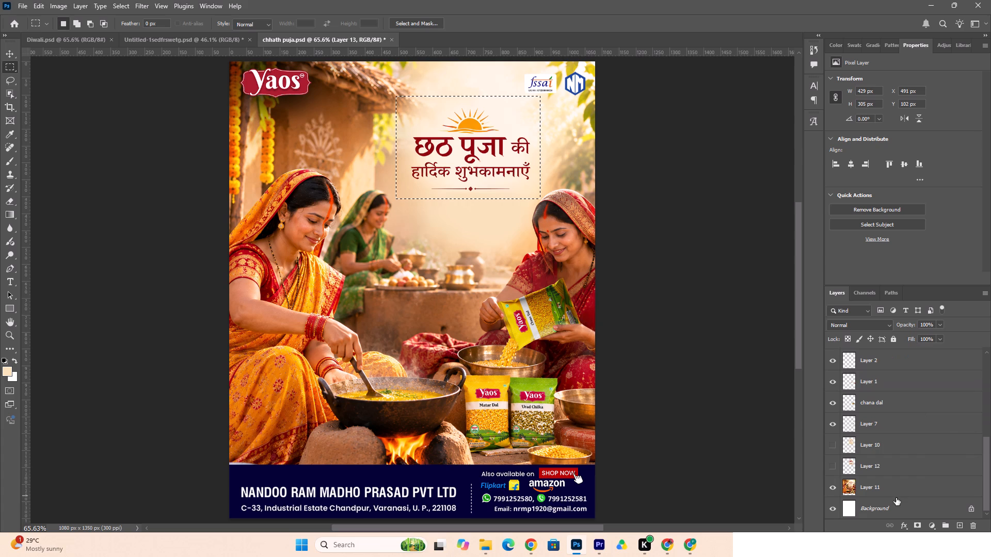
{"action": "left_click", "coordinate": [897, 490]}
{"action": "key", "text": "ctrl+j"}
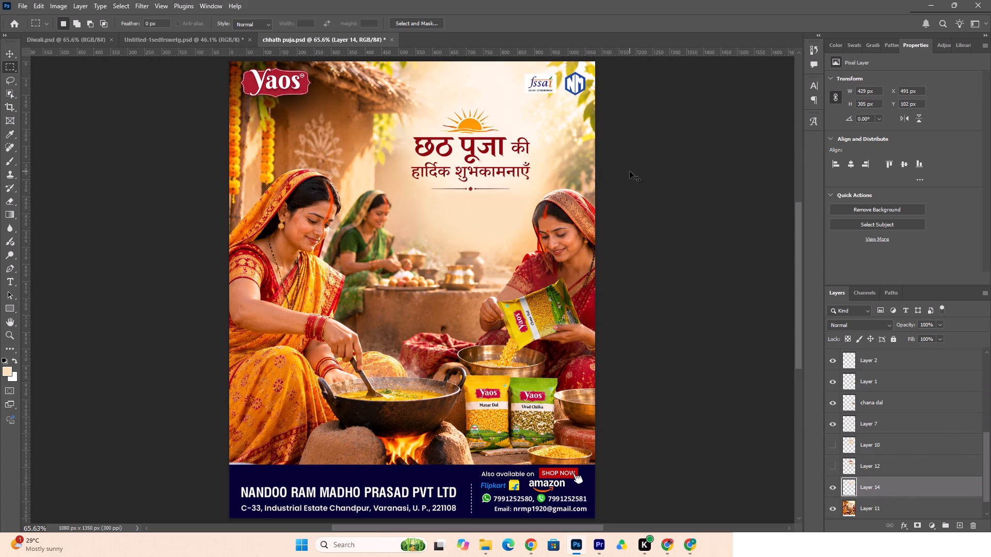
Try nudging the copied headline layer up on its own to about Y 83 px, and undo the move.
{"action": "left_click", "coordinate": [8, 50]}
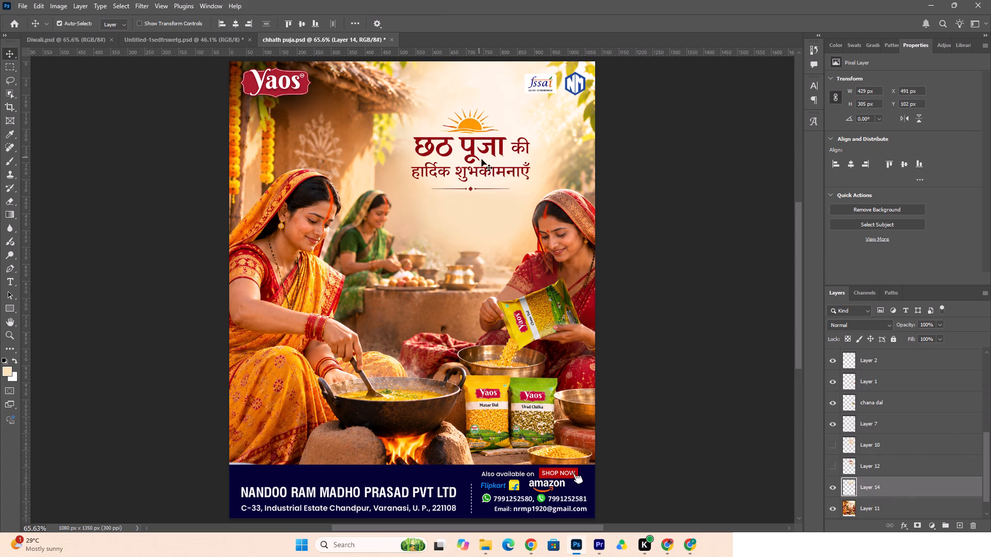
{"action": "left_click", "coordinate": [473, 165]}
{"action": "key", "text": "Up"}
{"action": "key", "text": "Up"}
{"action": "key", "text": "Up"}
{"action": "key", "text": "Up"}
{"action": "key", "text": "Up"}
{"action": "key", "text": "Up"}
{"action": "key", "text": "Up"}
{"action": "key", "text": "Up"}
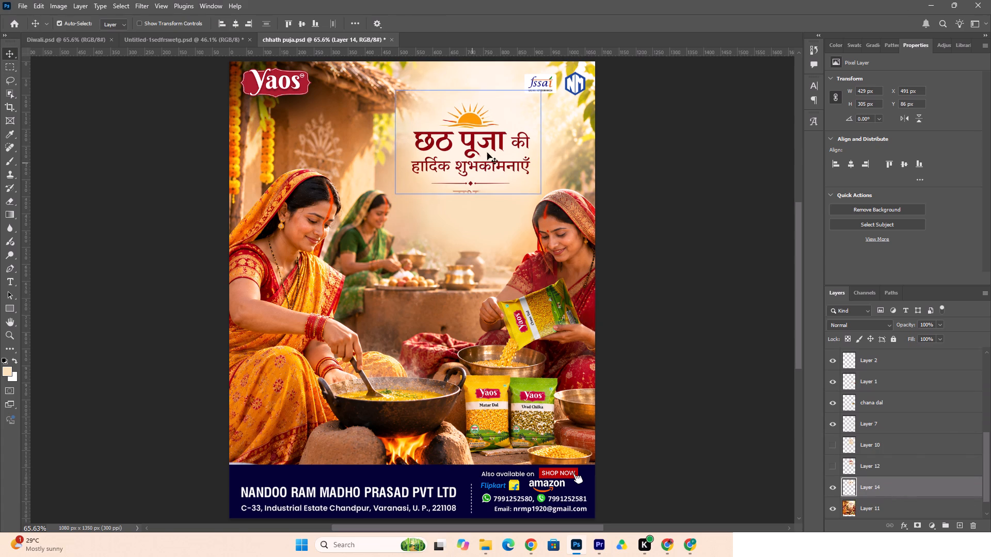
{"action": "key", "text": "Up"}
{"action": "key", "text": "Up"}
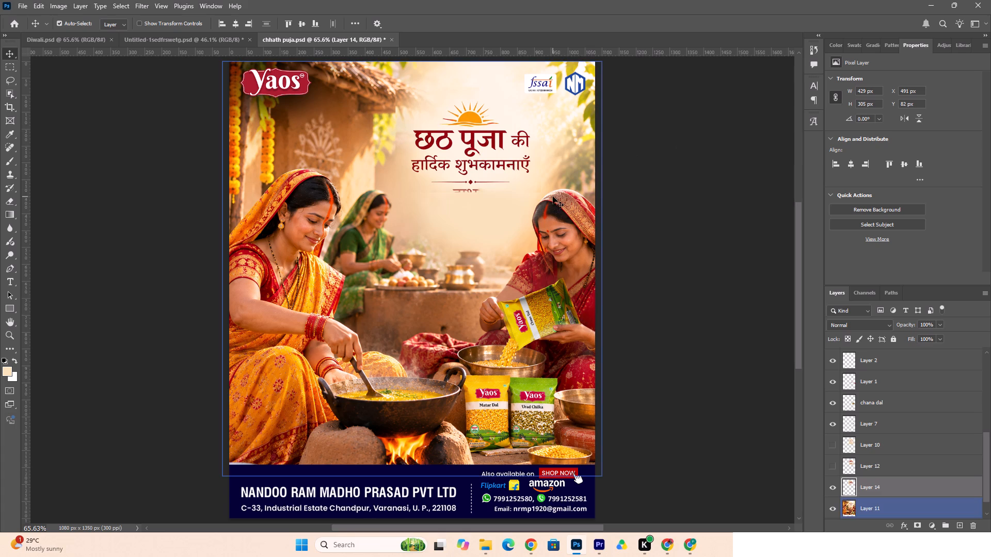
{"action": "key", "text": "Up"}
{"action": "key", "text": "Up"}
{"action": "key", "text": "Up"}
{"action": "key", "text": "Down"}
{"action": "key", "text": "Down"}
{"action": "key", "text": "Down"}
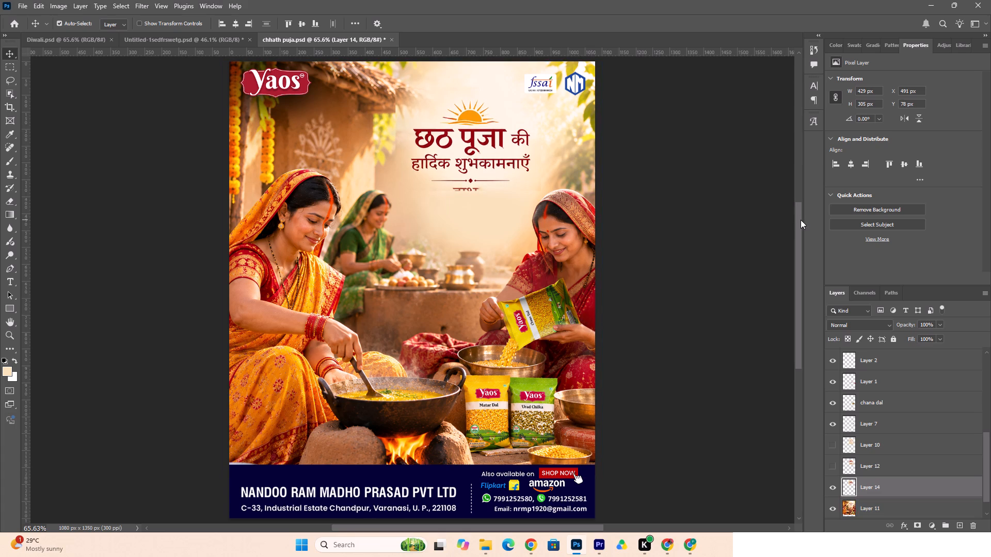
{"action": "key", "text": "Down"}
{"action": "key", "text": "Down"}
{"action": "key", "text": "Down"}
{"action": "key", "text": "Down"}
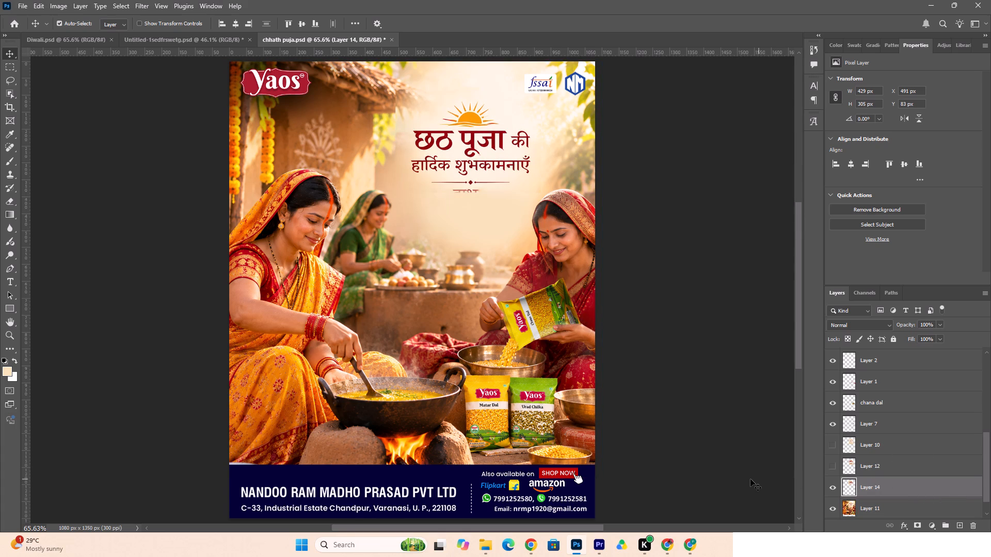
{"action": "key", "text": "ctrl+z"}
Move Layer 13, the painted cover, down the layer stack to sit directly above Layer 14.
{"action": "scroll", "coordinate": [929, 428], "scroll_direction": "up", "scroll_amount": 14}
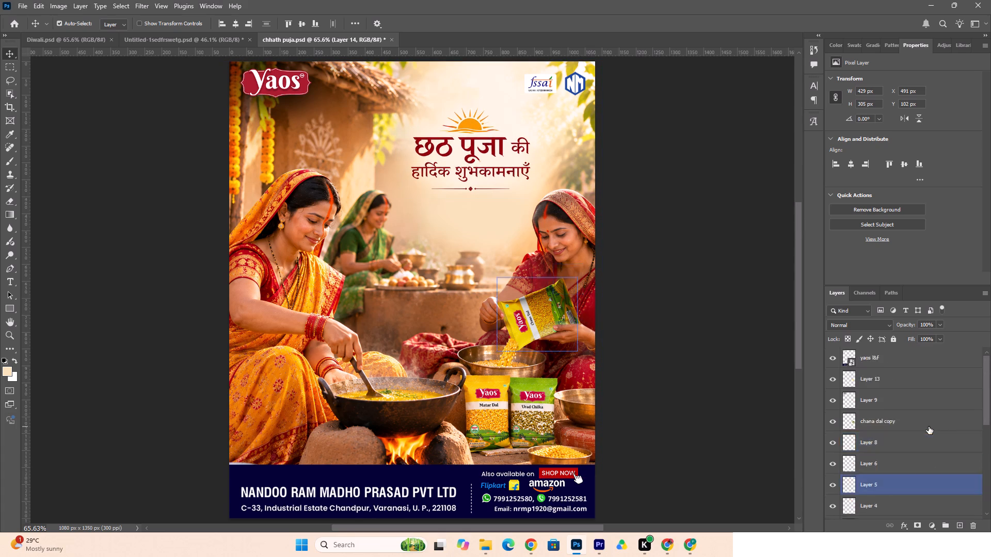
{"action": "scroll", "coordinate": [929, 427], "scroll_direction": "up", "scroll_amount": 5}
{"action": "left_click", "coordinate": [893, 380]}
{"action": "left_click_drag", "start_coordinate": [896, 379], "coordinate": [937, 498]}
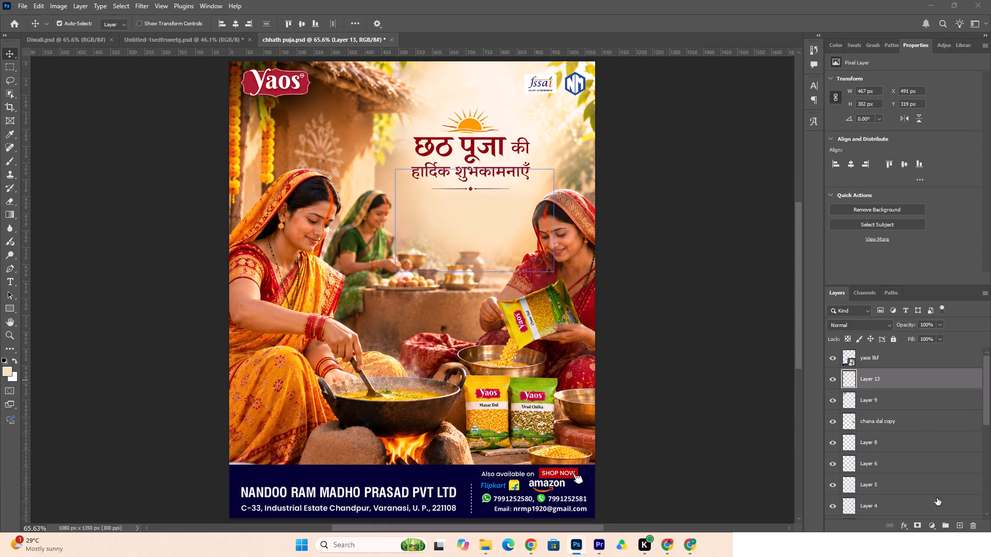
{"action": "left_click_drag", "start_coordinate": [937, 498], "coordinate": [943, 526]}
{"action": "left_click", "coordinate": [962, 119]}
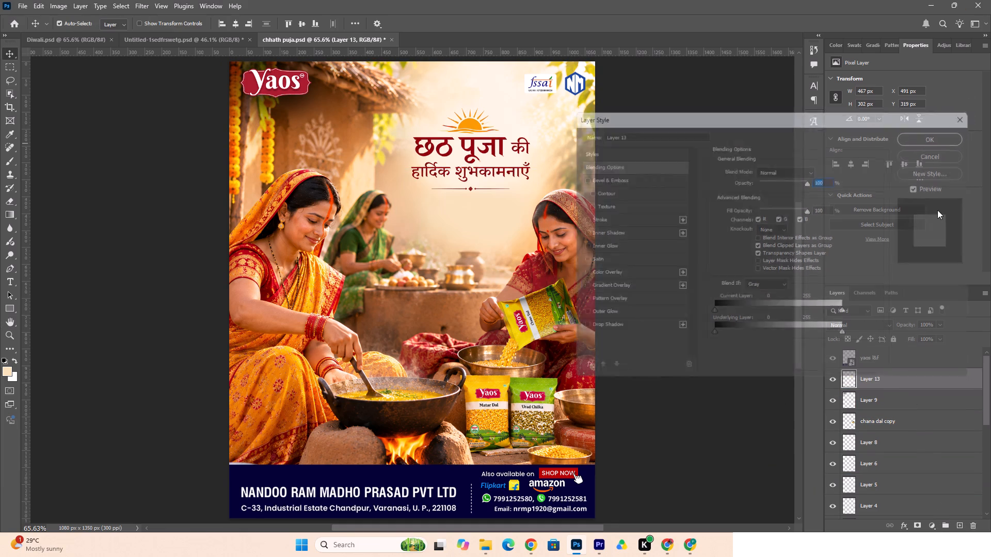
{"action": "left_click_drag", "start_coordinate": [892, 382], "coordinate": [915, 540]}
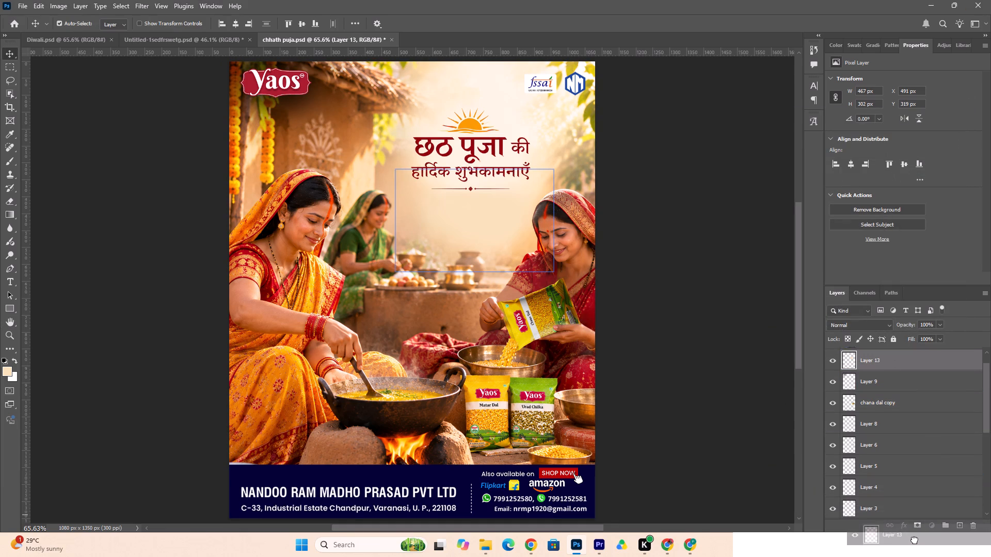
{"action": "left_click_drag", "start_coordinate": [915, 540], "coordinate": [909, 493]}
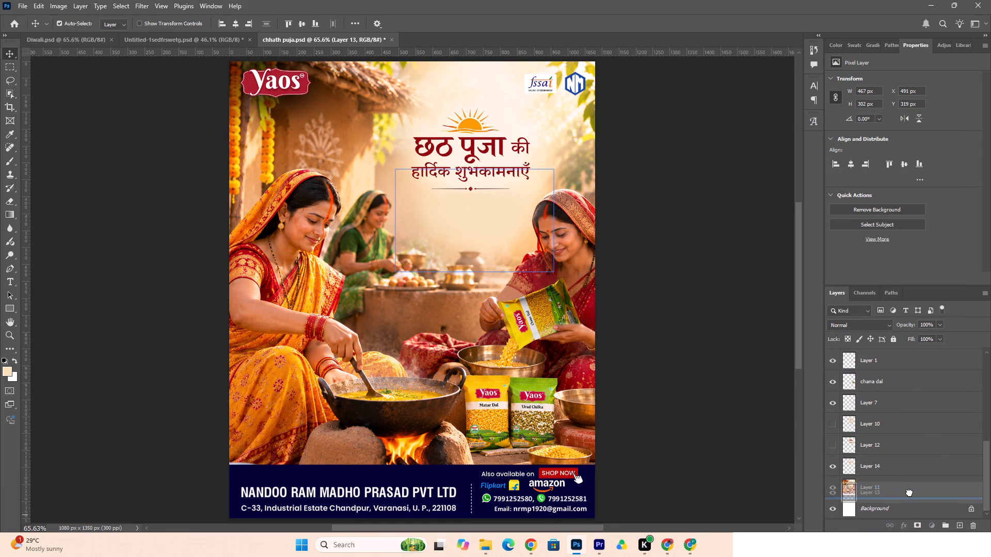
{"action": "left_click_drag", "start_coordinate": [909, 493], "coordinate": [913, 458]}
Select Layer 13 and Layer 14 and nudge them up together by 24 px to Y 78 px.
{"action": "left_click", "coordinate": [901, 469]}
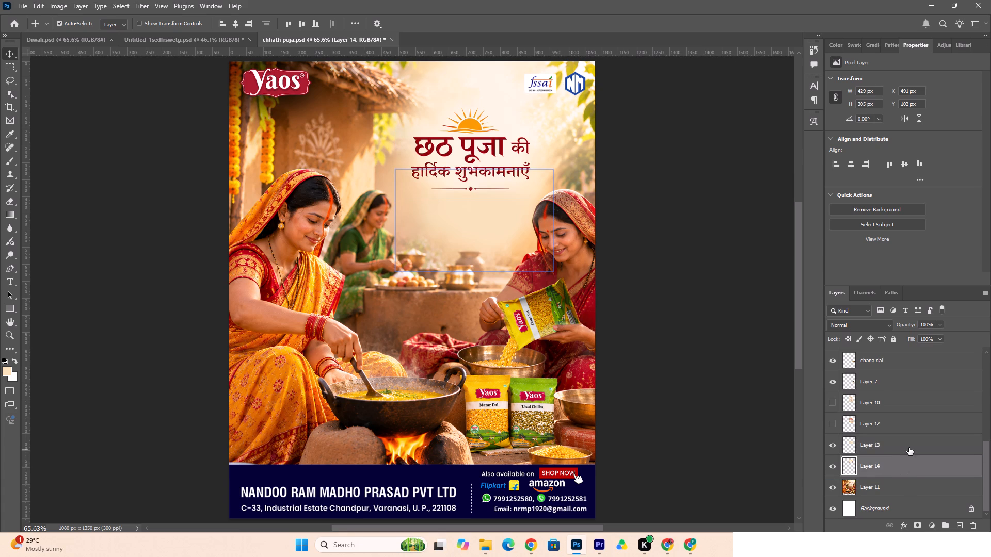
{"action": "left_click", "coordinate": [909, 448], "text": "shift"}
{"action": "key", "text": "Up"}
{"action": "key", "text": "Up"}
{"action": "key", "text": "Up"}
{"action": "key", "text": "Up"}
{"action": "key", "text": "Up"}
{"action": "key", "text": "Up"}
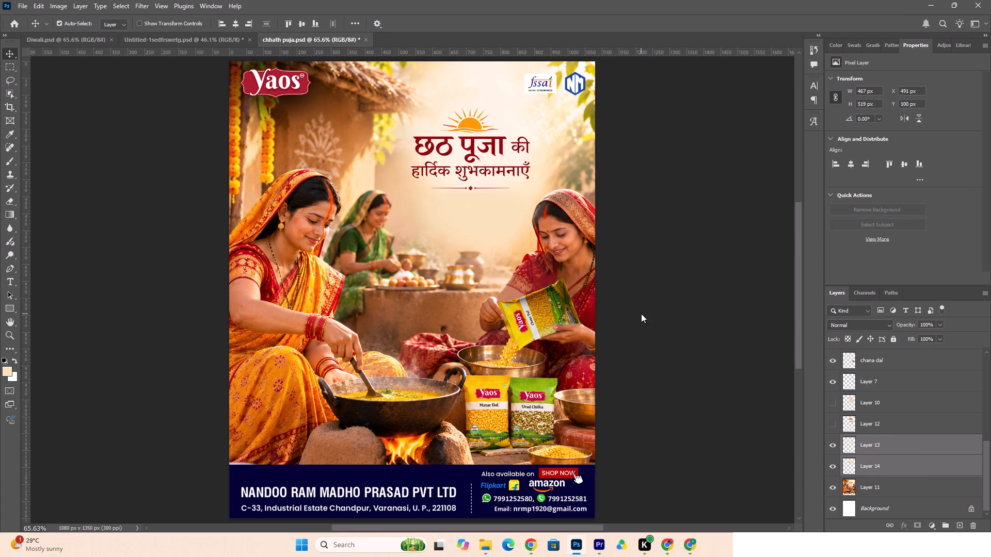
{"action": "key", "text": "Up"}
{"action": "key", "text": "Up"}
{"action": "key", "text": "Up"}
{"action": "key", "text": "Up"}
{"action": "key", "text": "Up"}
{"action": "key", "text": "Up"}
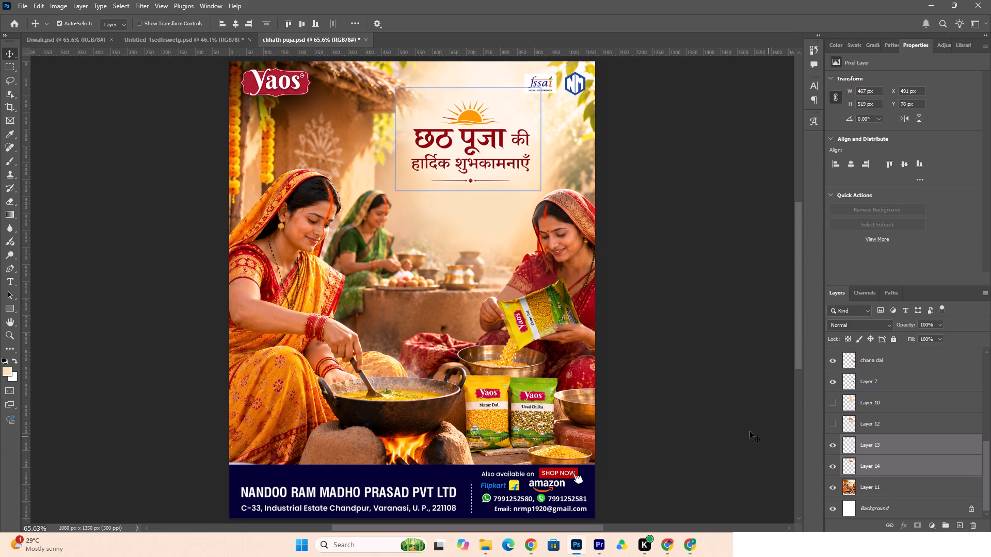
{"action": "left_click", "coordinate": [721, 424]}
Enlarge the eraser to 80 px at 34% opacity and erase Layer 14's upper-left corner beside the thatched roof.
{"action": "left_click", "coordinate": [862, 463]}
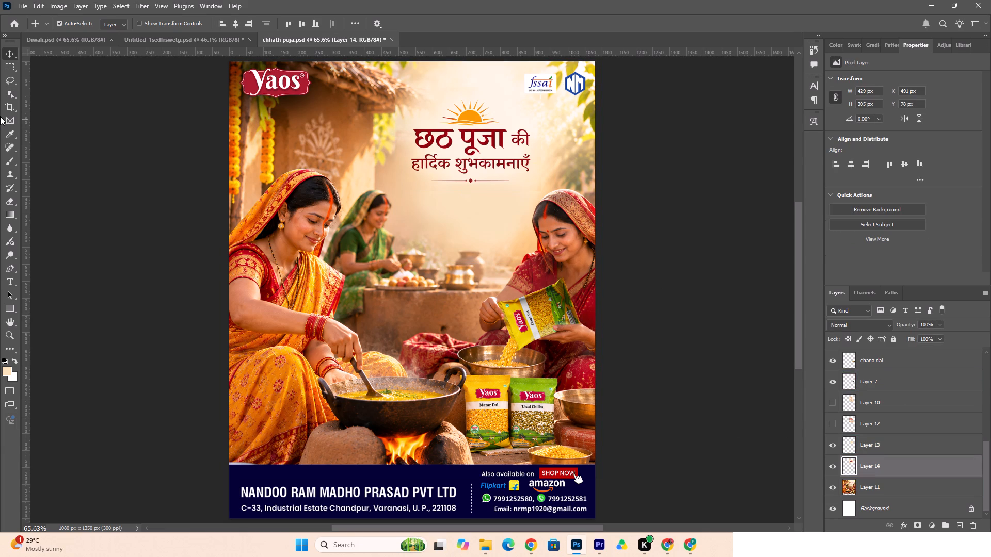
{"action": "left_click", "coordinate": [11, 202]}
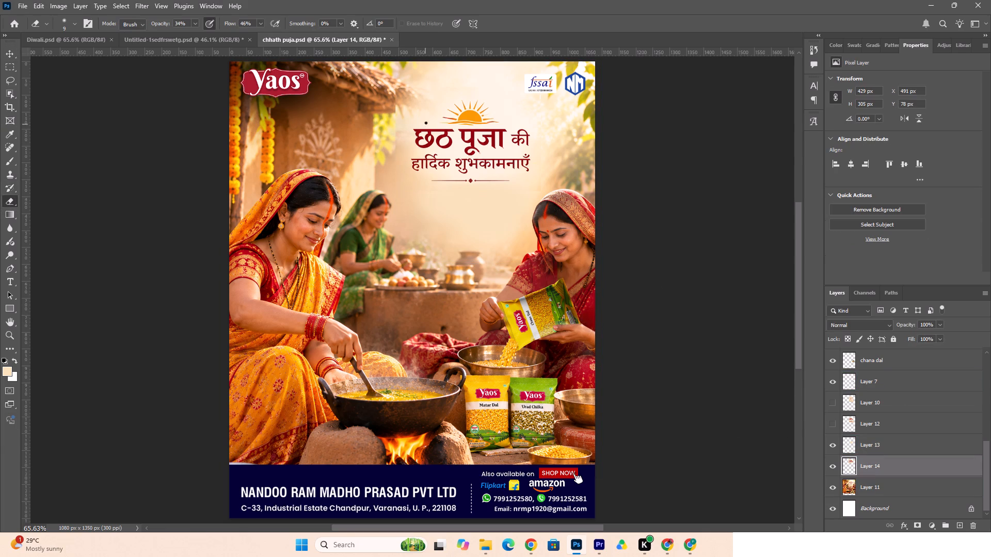
{"action": "type", "text": "]]]]]]]]]"}
{"action": "type", "text": "]]"}
{"action": "key", "text": "bracketright"}
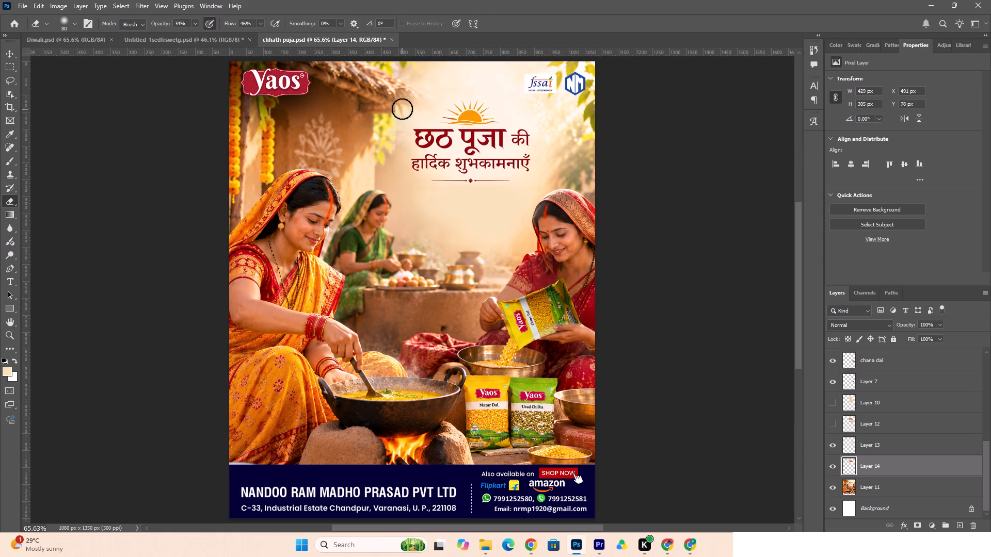
{"action": "triple_click", "coordinate": [400, 108]}
{"action": "left_click", "coordinate": [400, 108]}
{"action": "triple_click", "coordinate": [396, 107]}
Set the eraser to 65% opacity and 89% flow and blend Layer 14's upper-left corner into the thatched roof and background.
{"action": "left_click_drag", "start_coordinate": [156, 23], "coordinate": [172, 26]}
{"action": "left_click_drag", "start_coordinate": [229, 26], "coordinate": [239, 26]}
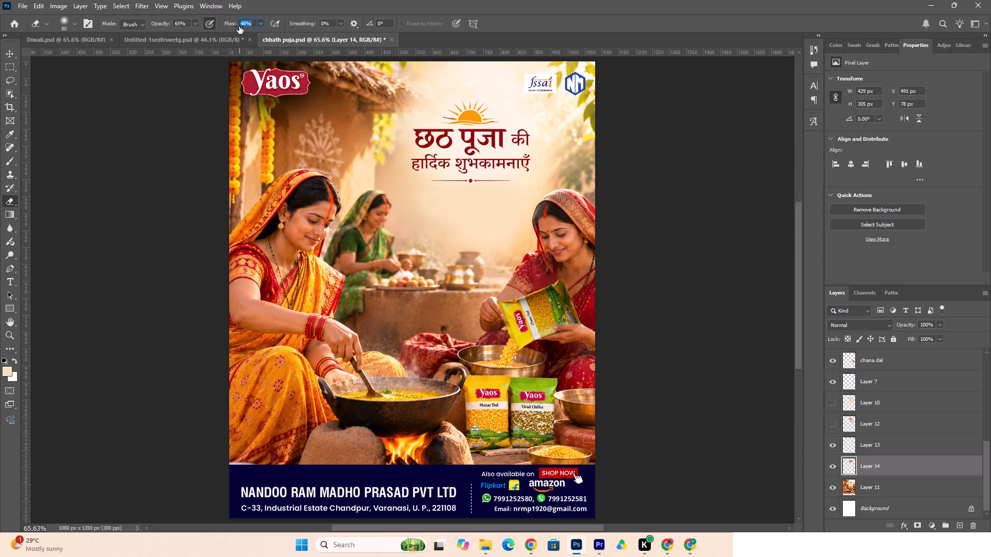
{"action": "left_click_drag", "start_coordinate": [239, 26], "coordinate": [251, 26]}
{"action": "double_click", "coordinate": [393, 107]}
{"action": "left_click", "coordinate": [397, 104]}
{"action": "left_click", "coordinate": [400, 102]}
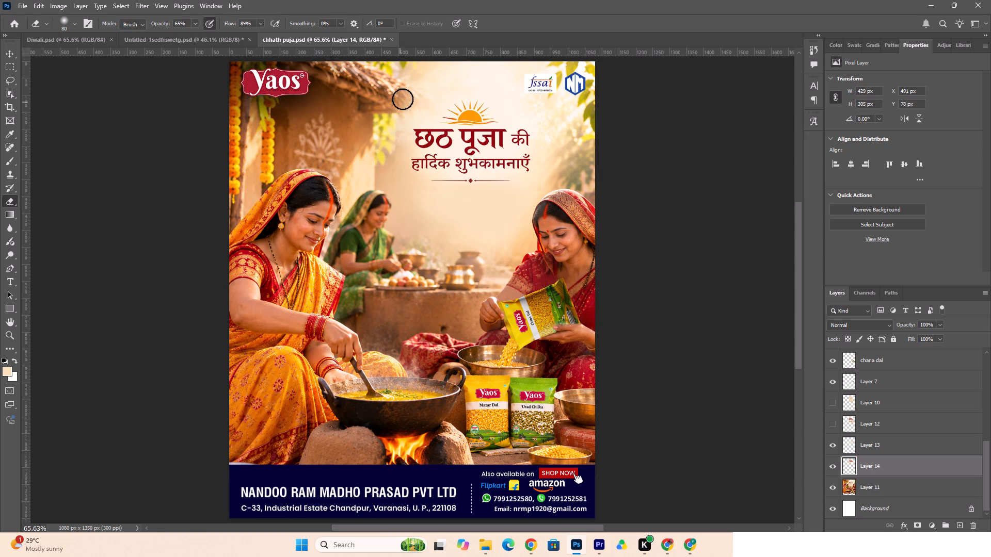
{"action": "double_click", "coordinate": [403, 99]}
{"action": "triple_click", "coordinate": [402, 95]}
{"action": "left_click_drag", "start_coordinate": [404, 91], "coordinate": [411, 90]}
{"action": "left_click", "coordinate": [413, 90]}
{"action": "left_click_drag", "start_coordinate": [413, 90], "coordinate": [414, 95]}
{"action": "left_click", "coordinate": [414, 96]}
{"action": "left_click", "coordinate": [420, 96]}
{"action": "left_click", "coordinate": [424, 99]}
{"action": "left_click_drag", "start_coordinate": [414, 103], "coordinate": [405, 106]}
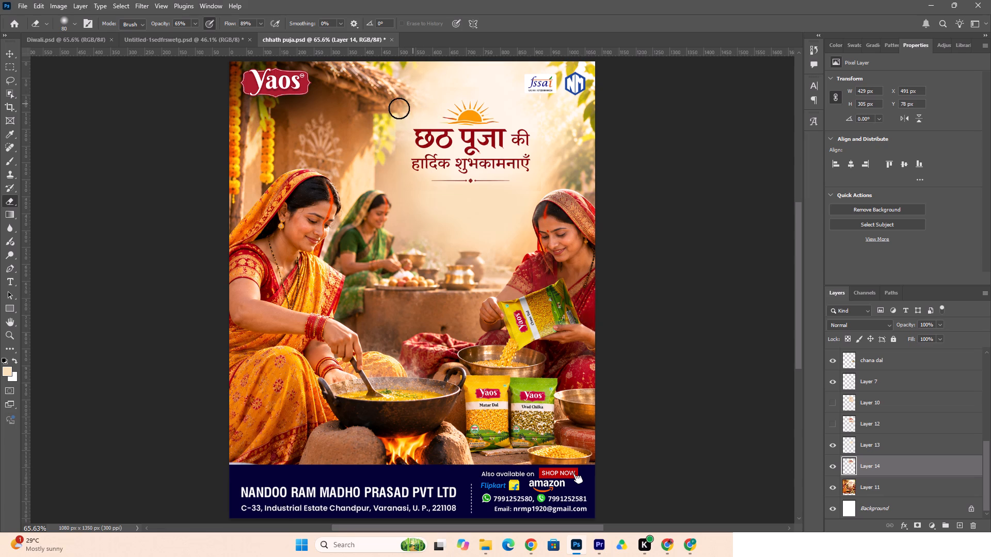
{"action": "double_click", "coordinate": [399, 108]}
{"action": "left_click", "coordinate": [397, 101]}
Erase along Layer 14's top edge above the sun, from the thatched roof toward the FSSAI logo.
{"action": "left_click_drag", "start_coordinate": [404, 96], "coordinate": [415, 94]}
{"action": "left_click", "coordinate": [415, 93]}
{"action": "left_click_drag", "start_coordinate": [404, 96], "coordinate": [399, 96]}
{"action": "left_click_drag", "start_coordinate": [397, 96], "coordinate": [402, 96]}
{"action": "left_click", "coordinate": [414, 94]}
{"action": "left_click", "coordinate": [425, 91]}
{"action": "left_click_drag", "start_coordinate": [439, 87], "coordinate": [444, 87]}
{"action": "left_click_drag", "start_coordinate": [447, 85], "coordinate": [449, 85]}
{"action": "left_click_drag", "start_coordinate": [449, 85], "coordinate": [456, 84]}
{"action": "left_click_drag", "start_coordinate": [457, 84], "coordinate": [471, 84]}
{"action": "left_click", "coordinate": [476, 84]}
{"action": "double_click", "coordinate": [472, 84]}
{"action": "left_click", "coordinate": [465, 84]}
{"action": "left_click", "coordinate": [480, 84]}
{"action": "left_click_drag", "start_coordinate": [500, 86], "coordinate": [513, 86]}
{"action": "left_click_drag", "start_coordinate": [514, 86], "coordinate": [520, 85]}
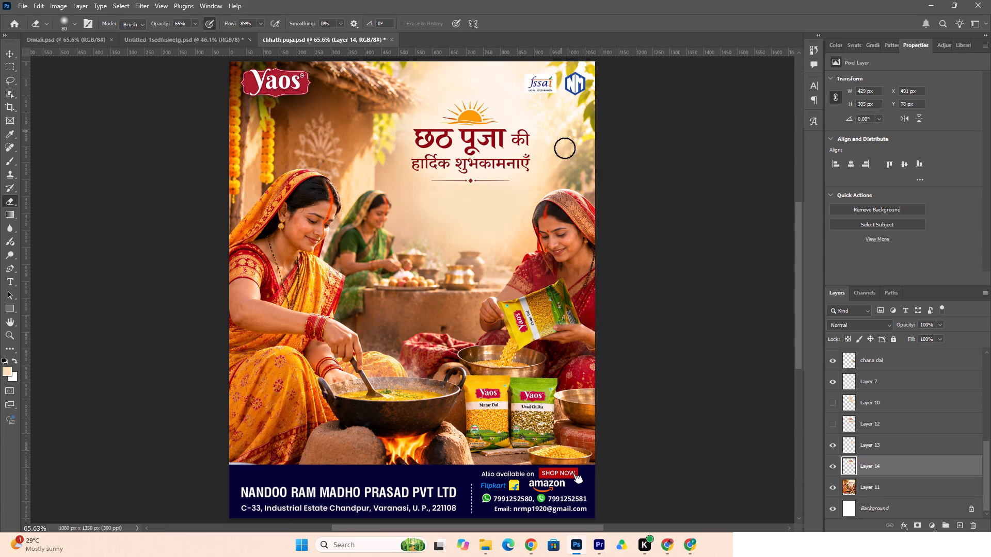
Erase along Layer 14's right edge beside the headline, from below the logos down toward the right-hand woman's head.
{"action": "left_click", "coordinate": [563, 139]}
{"action": "left_click", "coordinate": [563, 128]}
{"action": "left_click", "coordinate": [563, 123]}
{"action": "left_click", "coordinate": [562, 113]}
{"action": "left_click", "coordinate": [561, 104]}
{"action": "left_click_drag", "start_coordinate": [558, 136], "coordinate": [559, 141]}
{"action": "left_click_drag", "start_coordinate": [560, 149], "coordinate": [560, 155]}
{"action": "left_click_drag", "start_coordinate": [558, 162], "coordinate": [558, 167]}
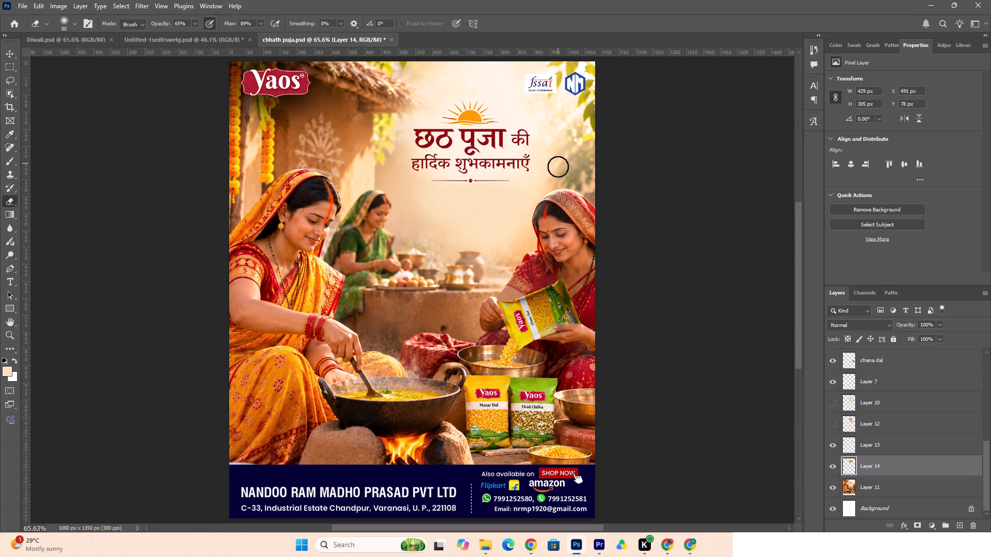
{"action": "left_click_drag", "start_coordinate": [558, 167], "coordinate": [558, 167]}
{"action": "left_click", "coordinate": [557, 170]}
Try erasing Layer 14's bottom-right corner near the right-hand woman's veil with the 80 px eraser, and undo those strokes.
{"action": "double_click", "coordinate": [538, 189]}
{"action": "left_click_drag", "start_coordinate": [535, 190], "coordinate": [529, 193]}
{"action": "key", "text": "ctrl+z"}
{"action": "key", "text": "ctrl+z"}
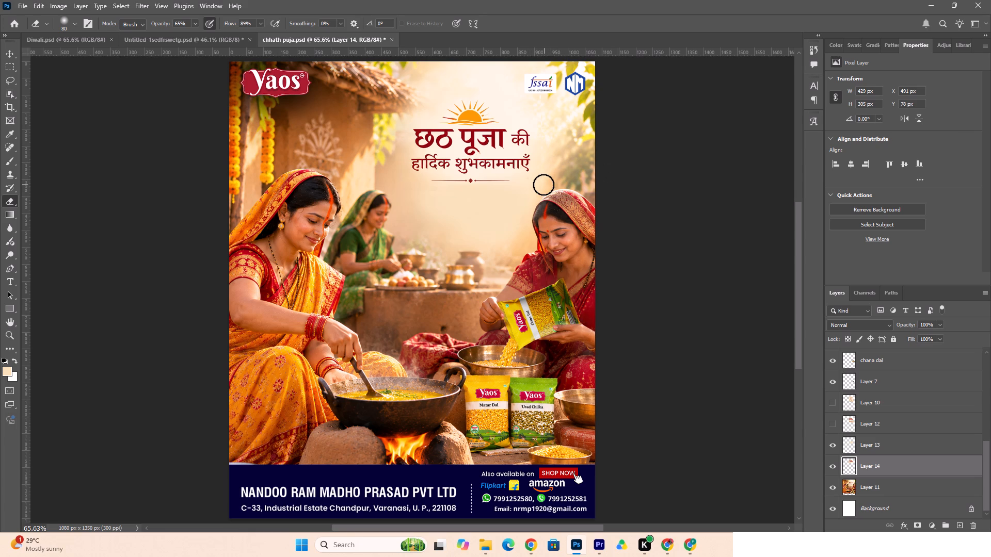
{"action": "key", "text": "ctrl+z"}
Reduce the eraser to 35 px and blend Layer 14's bottom-right corner above the right-hand woman's veil.
{"action": "scroll", "coordinate": [544, 185], "scroll_direction": "up", "scroll_amount": 7}
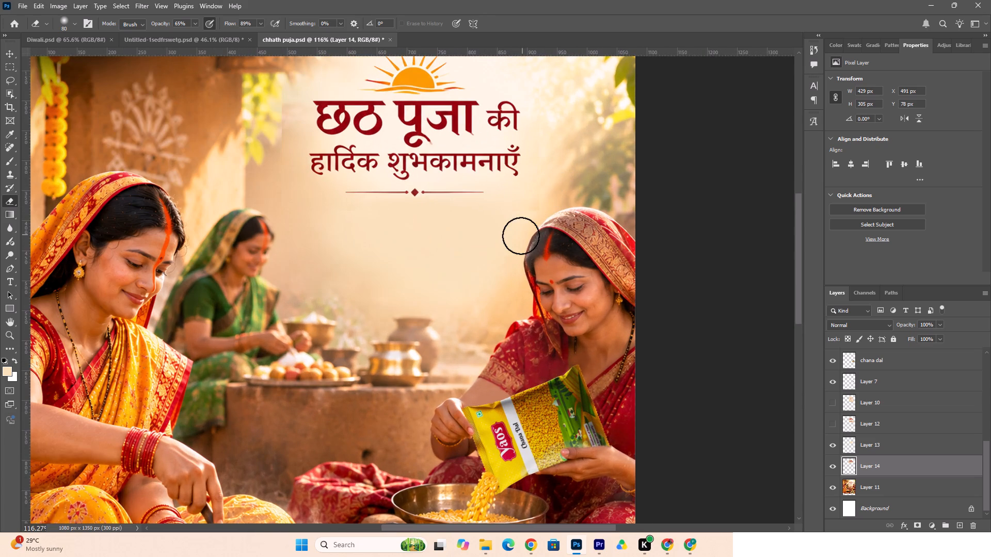
{"action": "key", "text": "bracketleft"}
{"action": "type", "text": "[["}
{"action": "key", "text": "bracketleft"}
{"action": "key", "text": "bracketleft"}
{"action": "key", "text": "bracketleft"}
{"action": "left_click", "coordinate": [529, 214]}
{"action": "left_click_drag", "start_coordinate": [528, 214], "coordinate": [534, 212]}
{"action": "left_click", "coordinate": [537, 210]}
{"action": "left_click", "coordinate": [539, 207]}
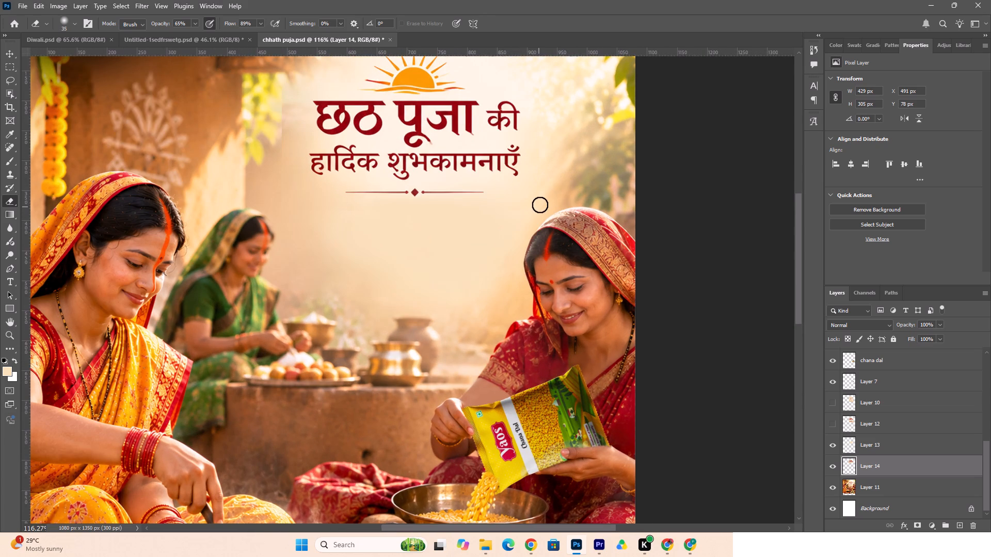
{"action": "left_click", "coordinate": [540, 203]}
{"action": "left_click", "coordinate": [539, 197]}
{"action": "left_click", "coordinate": [540, 192]}
{"action": "left_click", "coordinate": [541, 187]}
{"action": "left_click_drag", "start_coordinate": [541, 187], "coordinate": [528, 206]}
{"action": "left_click", "coordinate": [516, 214]}
Erase along Layer 14's right edge beside the two headline lines, working upward.
{"action": "left_click", "coordinate": [541, 158]}
{"action": "left_click_drag", "start_coordinate": [541, 153], "coordinate": [541, 147]}
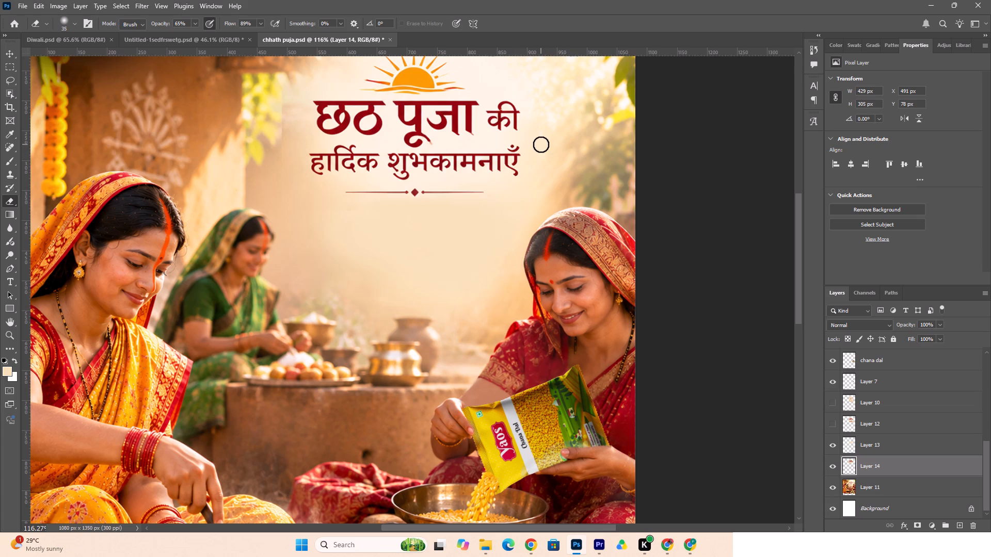
{"action": "left_click", "coordinate": [541, 144]}
{"action": "left_click_drag", "start_coordinate": [540, 138], "coordinate": [541, 132]}
{"action": "left_click", "coordinate": [540, 128]}
{"action": "left_click", "coordinate": [538, 121]}
{"action": "left_click", "coordinate": [537, 110]}
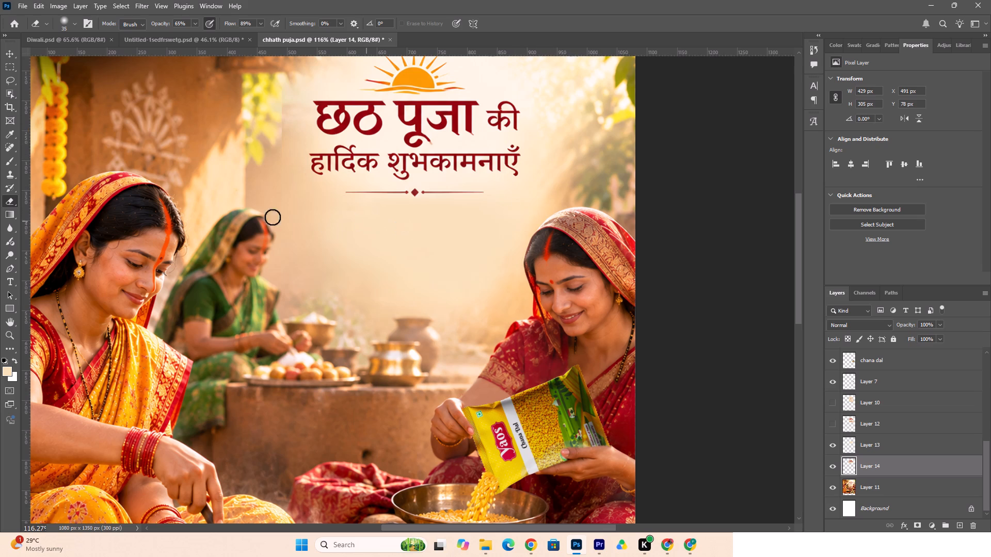
Erase Layer 14's bottom-left corner and bottom edge, from above the middle woman's head toward the divider line.
{"action": "left_click", "coordinate": [257, 208]}
{"action": "left_click", "coordinate": [275, 208]}
{"action": "left_click", "coordinate": [281, 208]}
{"action": "left_click", "coordinate": [281, 203]}
{"action": "left_click_drag", "start_coordinate": [282, 196], "coordinate": [293, 209]}
{"action": "left_click", "coordinate": [293, 209]}
{"action": "left_click_drag", "start_coordinate": [310, 212], "coordinate": [323, 212]}
{"action": "left_click", "coordinate": [329, 212]}
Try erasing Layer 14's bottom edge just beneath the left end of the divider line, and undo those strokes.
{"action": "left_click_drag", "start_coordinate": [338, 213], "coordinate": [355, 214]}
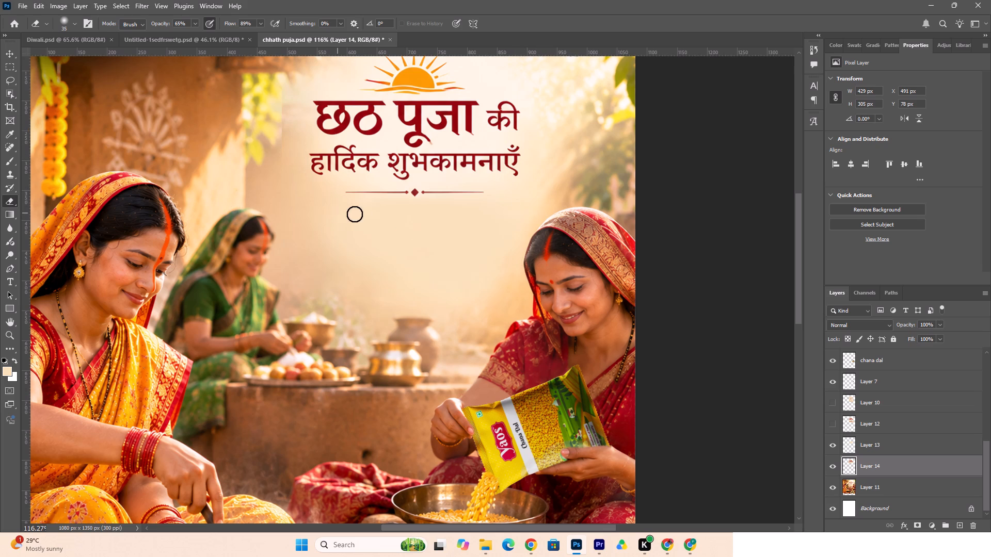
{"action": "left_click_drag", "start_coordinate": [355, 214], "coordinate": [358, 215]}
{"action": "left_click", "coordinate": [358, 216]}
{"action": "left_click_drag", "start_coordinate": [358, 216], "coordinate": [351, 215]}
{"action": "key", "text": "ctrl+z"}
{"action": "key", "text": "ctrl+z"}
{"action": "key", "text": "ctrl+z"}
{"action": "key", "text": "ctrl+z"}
Erase the bottom edge of Layer 14 slightly lower, below the left end of the divider line.
{"action": "left_click", "coordinate": [331, 215]}
{"action": "left_click", "coordinate": [335, 217]}
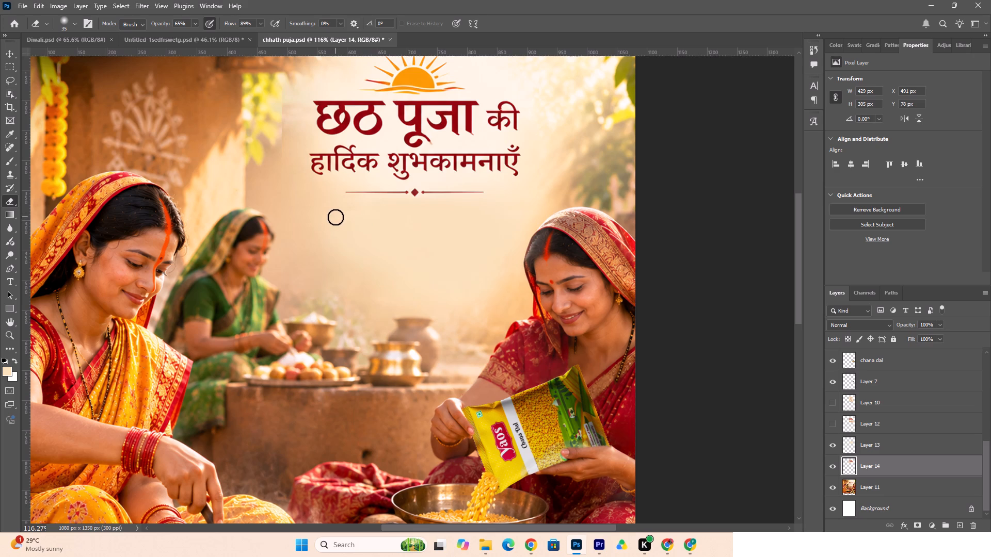
{"action": "double_click", "coordinate": [346, 218]}
Erase along Layer 14's left edge beside the headline, from the second text line up toward the thatched roof.
{"action": "scroll", "coordinate": [276, 169], "scroll_direction": "up", "scroll_amount": 4}
{"action": "left_click", "coordinate": [281, 193]}
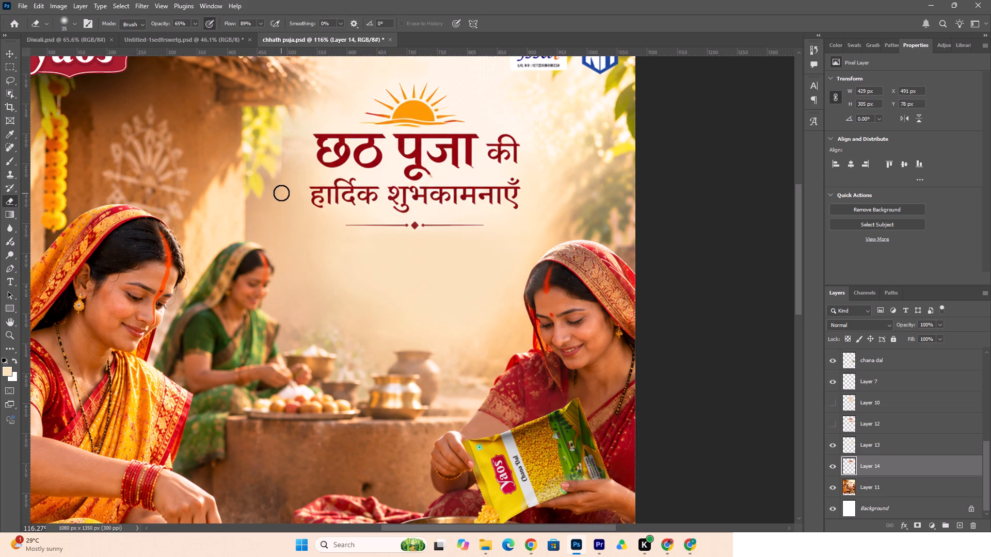
{"action": "left_click_drag", "start_coordinate": [279, 187], "coordinate": [281, 181]}
{"action": "left_click", "coordinate": [281, 179]}
{"action": "left_click", "coordinate": [282, 174]}
{"action": "left_click", "coordinate": [282, 168]}
{"action": "left_click", "coordinate": [282, 163]}
{"action": "double_click", "coordinate": [282, 157]}
{"action": "left_click_drag", "start_coordinate": [282, 150], "coordinate": [282, 145]}
{"action": "left_click", "coordinate": [282, 144]}
{"action": "double_click", "coordinate": [282, 141]}
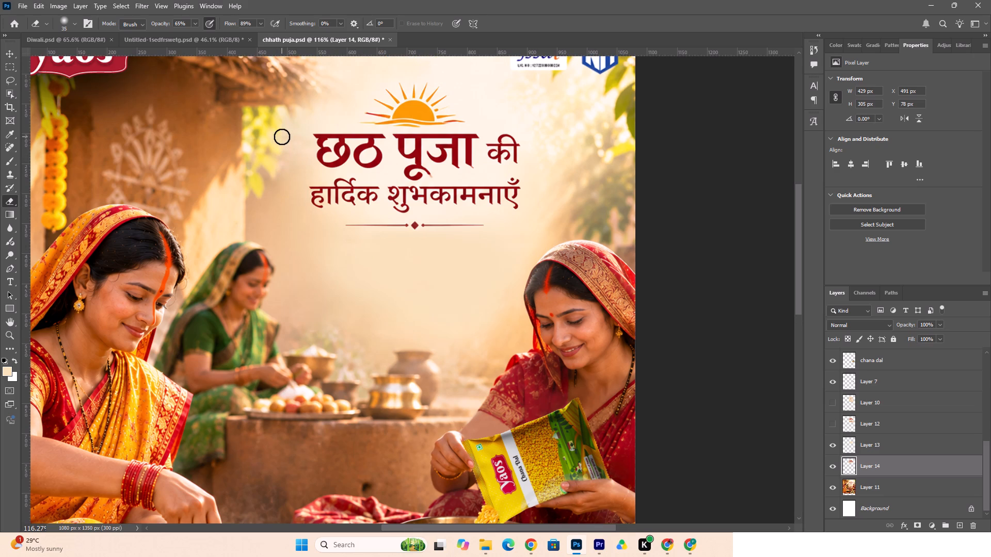
{"action": "left_click", "coordinate": [282, 137]}
{"action": "left_click", "coordinate": [282, 133]}
{"action": "left_click", "coordinate": [282, 126]}
{"action": "left_click", "coordinate": [282, 123]}
Go back down Layer 14's left edge with the eraser, from the thatched roof to above the middle woman's head.
{"action": "left_click_drag", "start_coordinate": [284, 111], "coordinate": [287, 121]}
{"action": "left_click", "coordinate": [289, 140]}
{"action": "left_click_drag", "start_coordinate": [284, 154], "coordinate": [282, 170]}
{"action": "left_click_drag", "start_coordinate": [281, 174], "coordinate": [281, 180]}
{"action": "left_click_drag", "start_coordinate": [281, 187], "coordinate": [282, 191]}
{"action": "left_click", "coordinate": [282, 203]}
{"action": "left_click", "coordinate": [282, 208]}
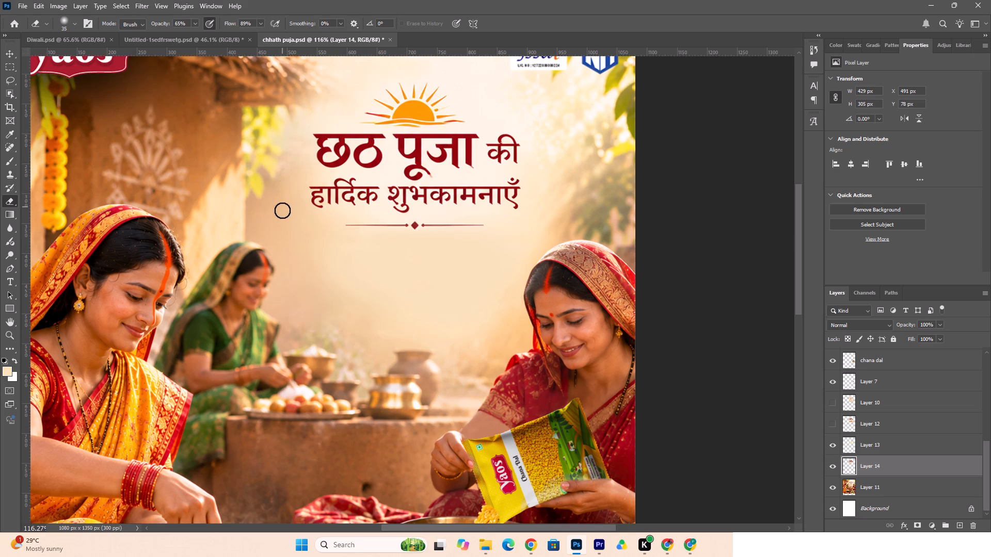
{"action": "left_click", "coordinate": [280, 221]}
{"action": "double_click", "coordinate": [277, 230]}
Select Layer 13 and Layer 14 together and nudge them down 6 px, then clear the layer selection.
{"action": "scroll", "coordinate": [293, 175], "scroll_direction": "up", "scroll_amount": 10}
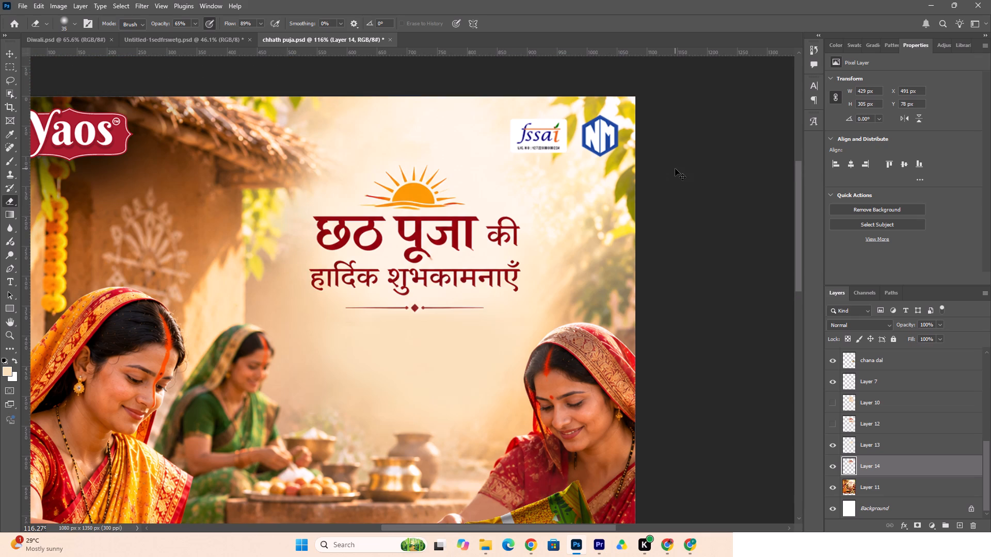
{"action": "key", "text": "ctrl+0"}
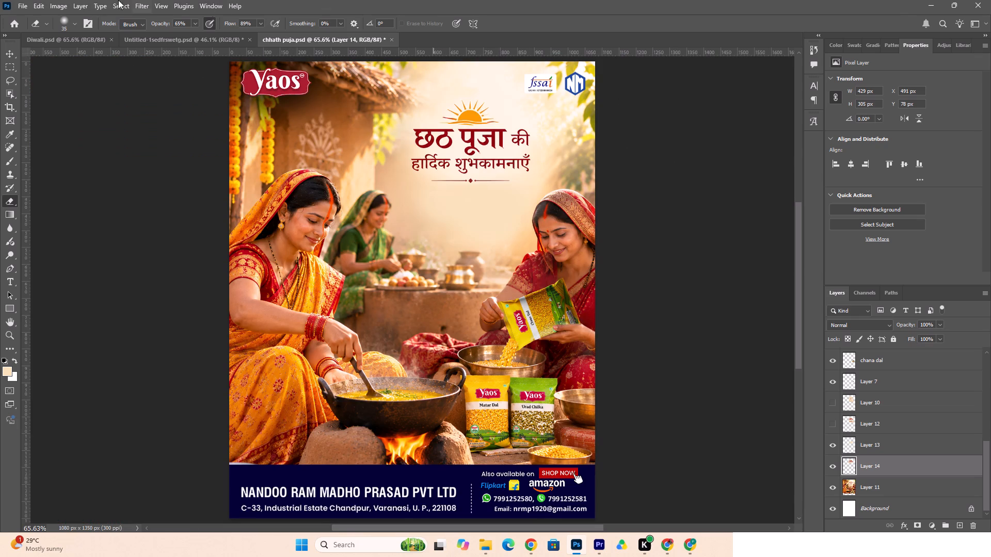
{"action": "left_click", "coordinate": [10, 56]}
{"action": "left_click", "coordinate": [450, 154]}
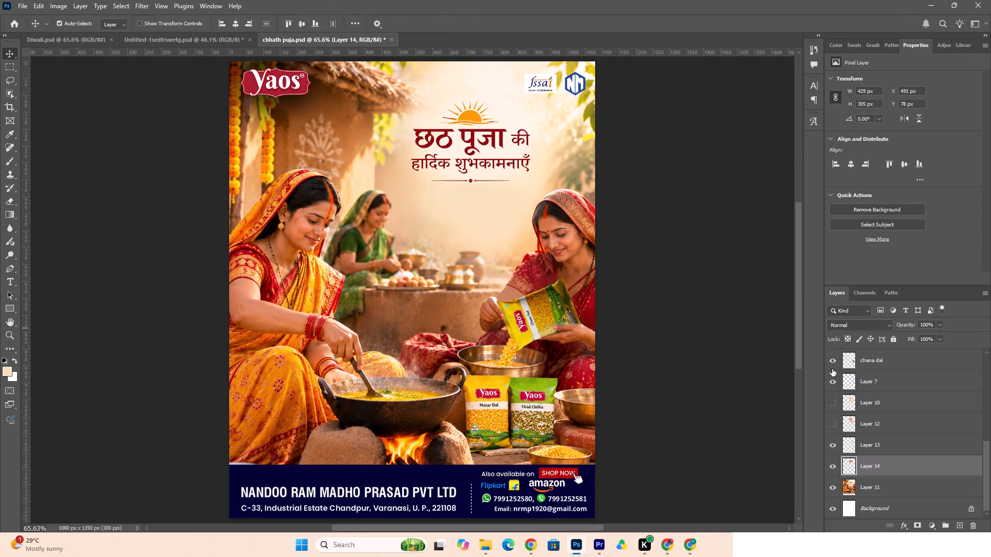
{"action": "left_click", "coordinate": [883, 440]}
{"action": "left_click", "coordinate": [886, 461], "text": "shift"}
{"action": "key", "text": "Down"}
{"action": "key", "text": "Down"}
{"action": "key", "text": "Down"}
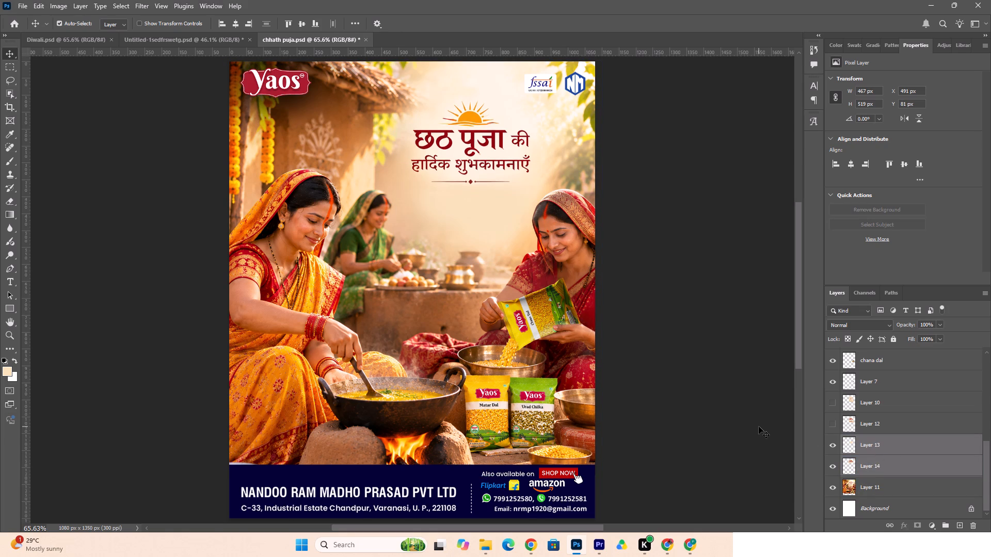
{"action": "key", "text": "Down"}
{"action": "key", "text": "Down"}
{"action": "key", "text": "Down"}
{"action": "left_click", "coordinate": [702, 309]}
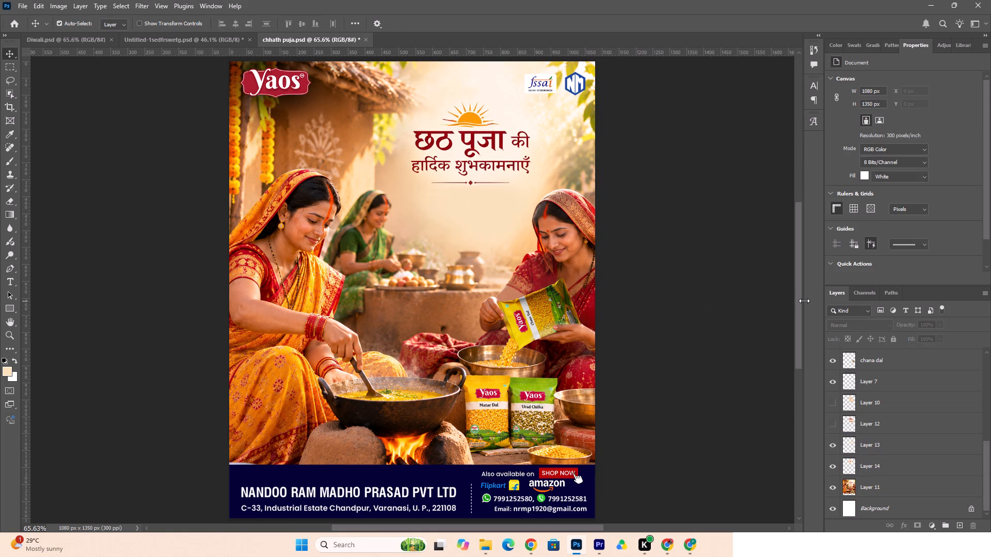
Save the Chhath Puja document.
{"action": "key", "text": "ctrl+s"}
{"action": "key", "text": "ctrl+s"}
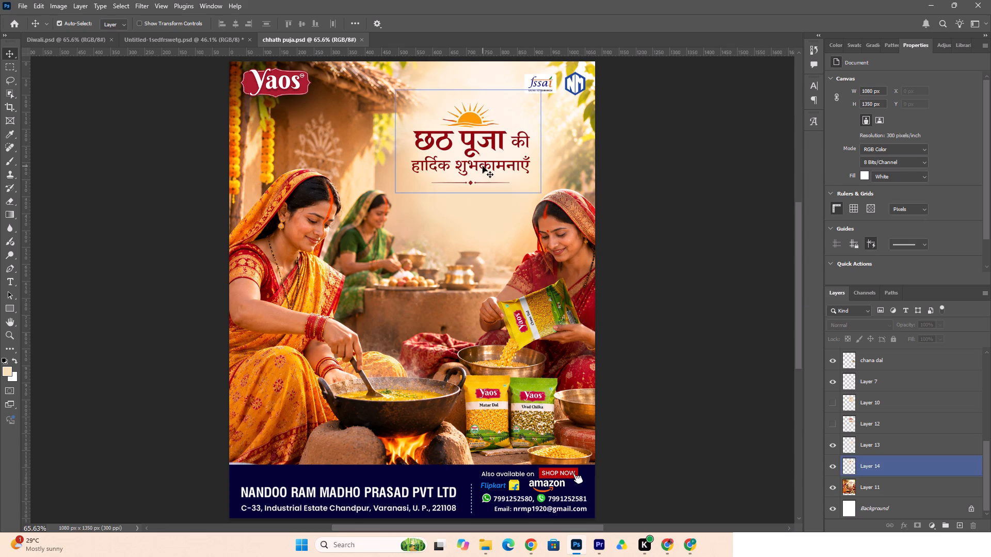
Nudge only the headline block, Layer 14, down 3 px and deselect it.
{"action": "left_click", "coordinate": [483, 166]}
{"action": "key", "text": "Down"}
{"action": "key", "text": "Down"}
{"action": "key", "text": "Down"}
{"action": "left_click", "coordinate": [676, 174]}
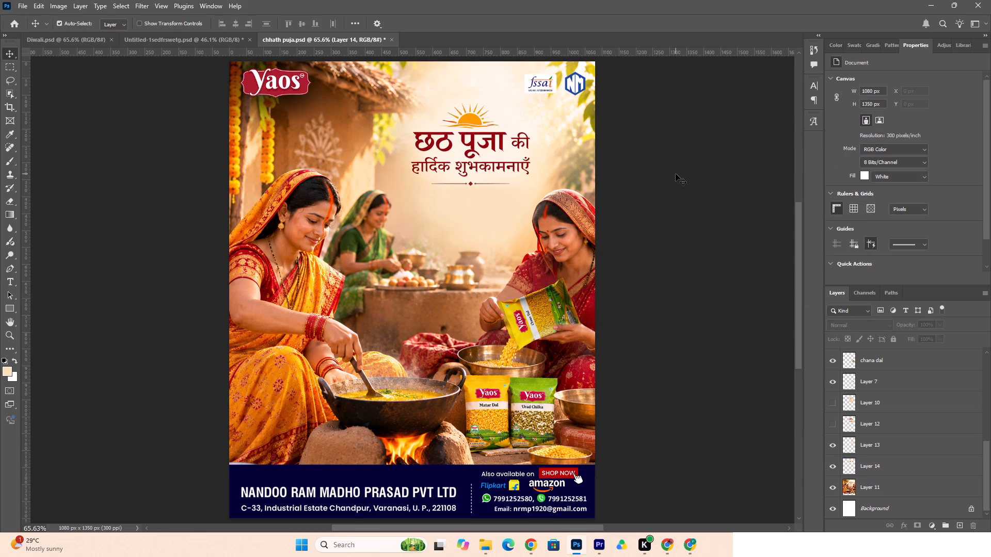
Save the Chhath Puja document with the adjusted headline position.
{"action": "key", "text": "ctrl+s"}
{"action": "key", "text": "ctrl+s"}
Select Layers 13 and 14 together and nudge them down 15 px to Y 102 px.
{"action": "left_click", "coordinate": [484, 154]}
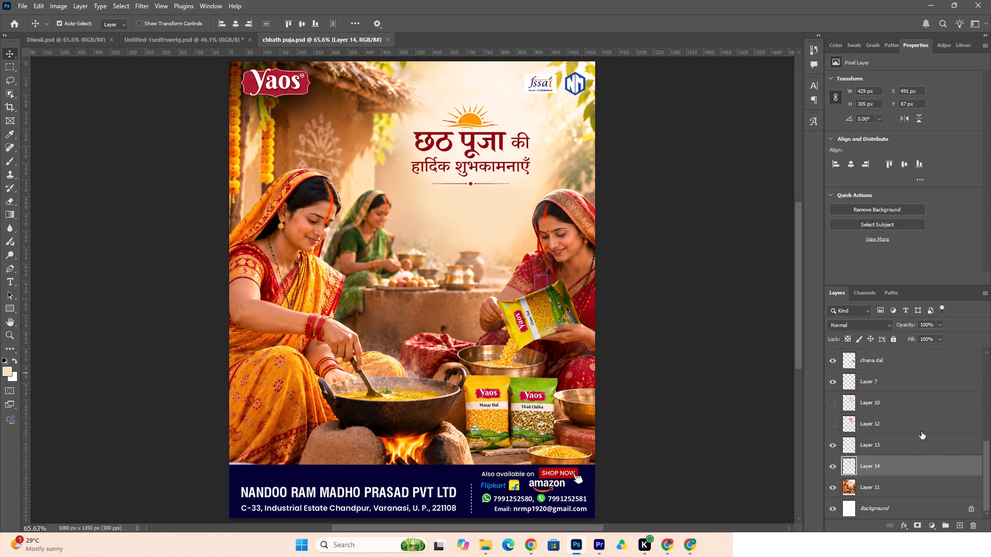
{"action": "left_click", "coordinate": [919, 452]}
{"action": "left_click", "coordinate": [914, 464], "text": "shift"}
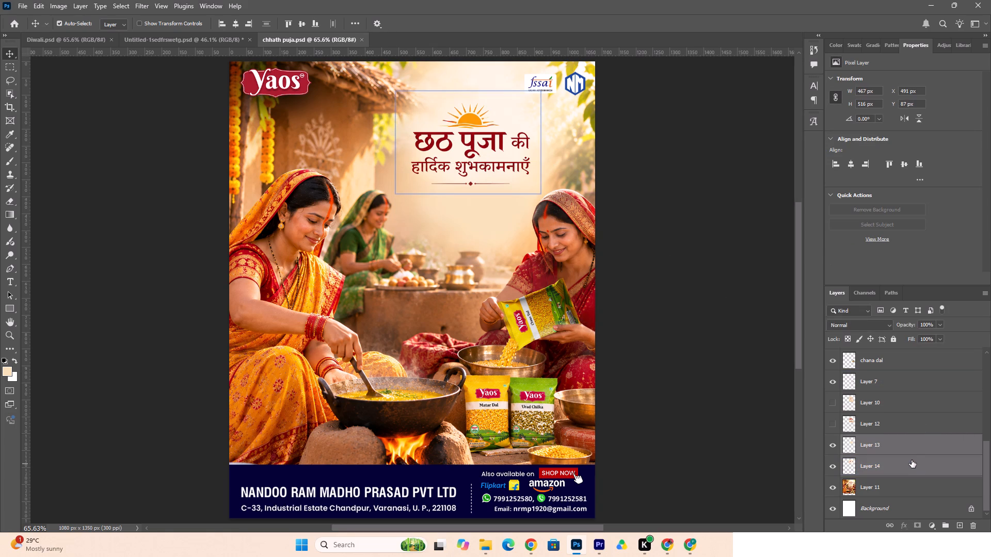
{"action": "key", "text": "Down"}
{"action": "key", "text": "Down"}
{"action": "key", "text": "Down"}
{"action": "key", "text": "Down"}
{"action": "key", "text": "Down"}
{"action": "key", "text": "Down"}
{"action": "key", "text": "Down"}
{"action": "key", "text": "Down"}
{"action": "key", "text": "Down"}
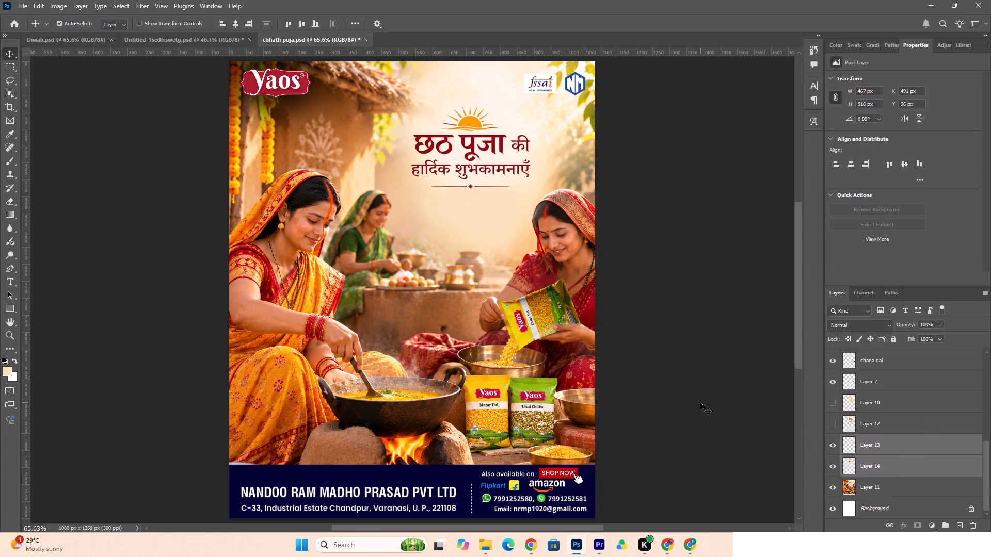
{"action": "key", "text": "Down"}
{"action": "key", "text": "Down"}
{"action": "key", "text": "Down"}
{"action": "key", "text": "Down"}
{"action": "key", "text": "Down"}
{"action": "key", "text": "Down"}
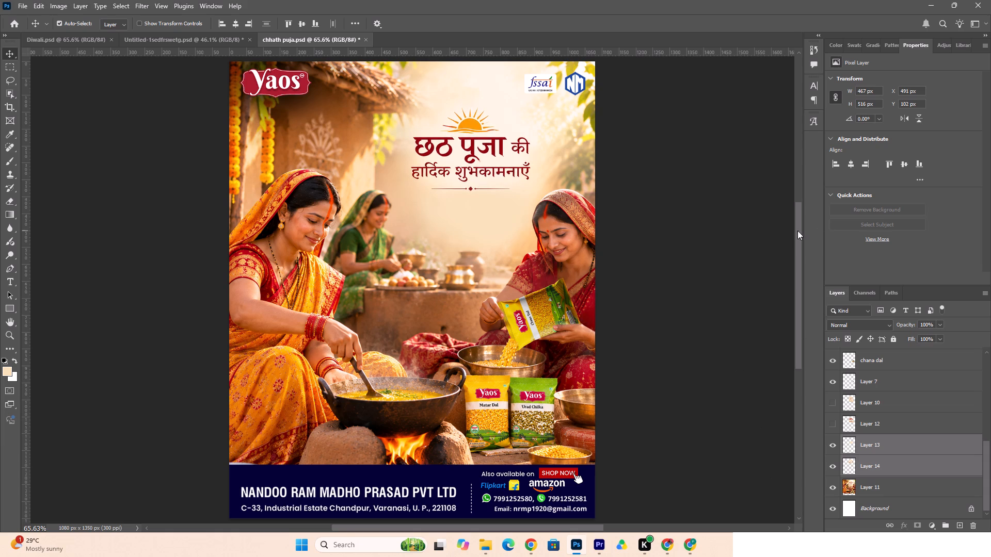
{"action": "left_click", "coordinate": [737, 255]}
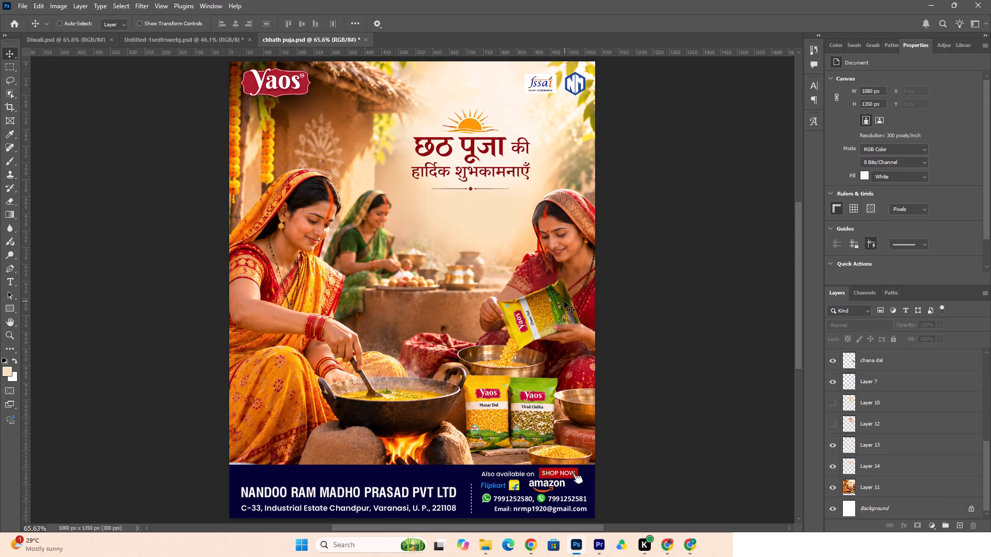
Reselect Layers 13 and 14 and nudge them about 6 px to the right.
{"action": "left_click", "coordinate": [902, 456]}
{"action": "left_click", "coordinate": [903, 452]}
{"action": "left_click", "coordinate": [905, 465], "text": "shift"}
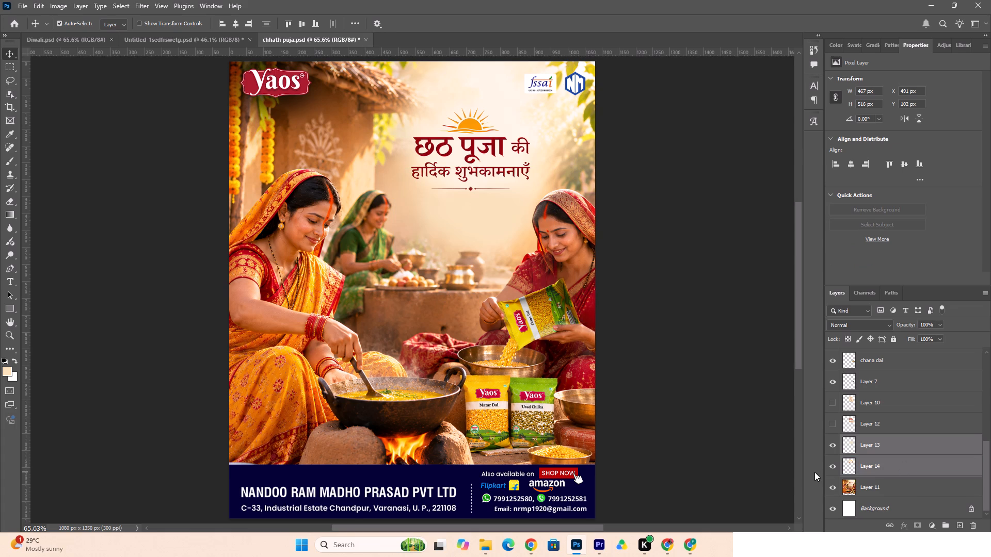
{"action": "key", "text": "Right"}
{"action": "key", "text": "Right"}
{"action": "key", "text": "Right"}
{"action": "key", "text": "Right"}
{"action": "key", "text": "Right"}
{"action": "key", "text": "Right"}
{"action": "key", "text": "Right"}
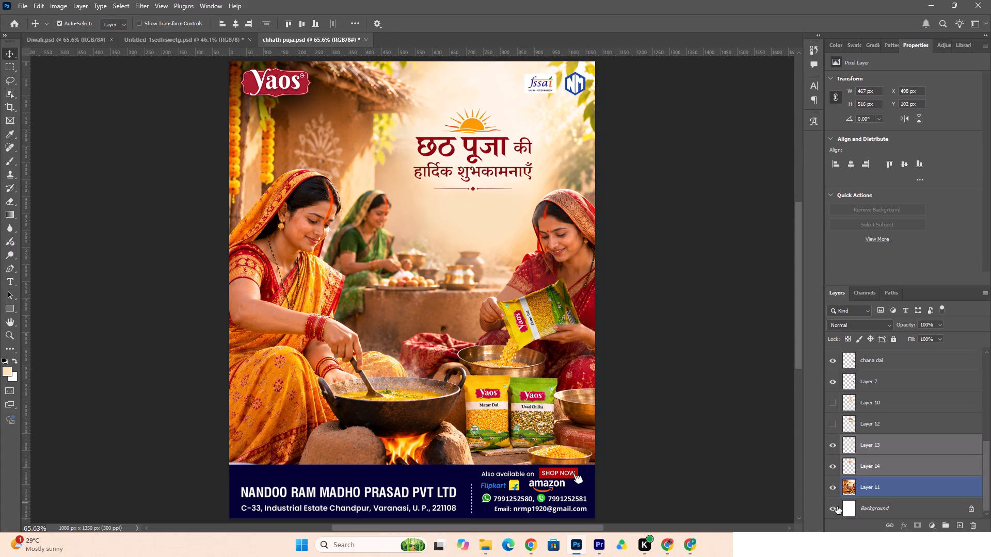
{"action": "key", "text": "Left"}
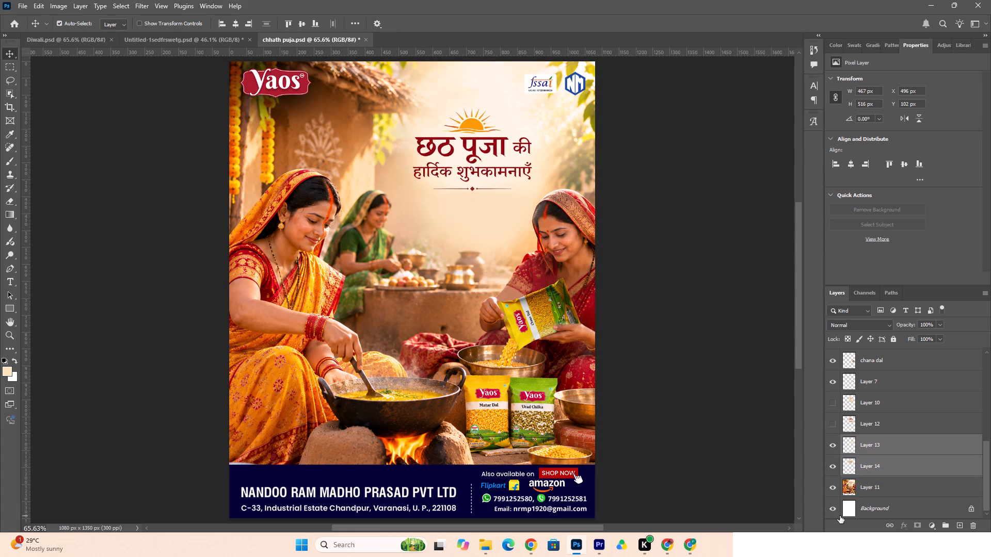
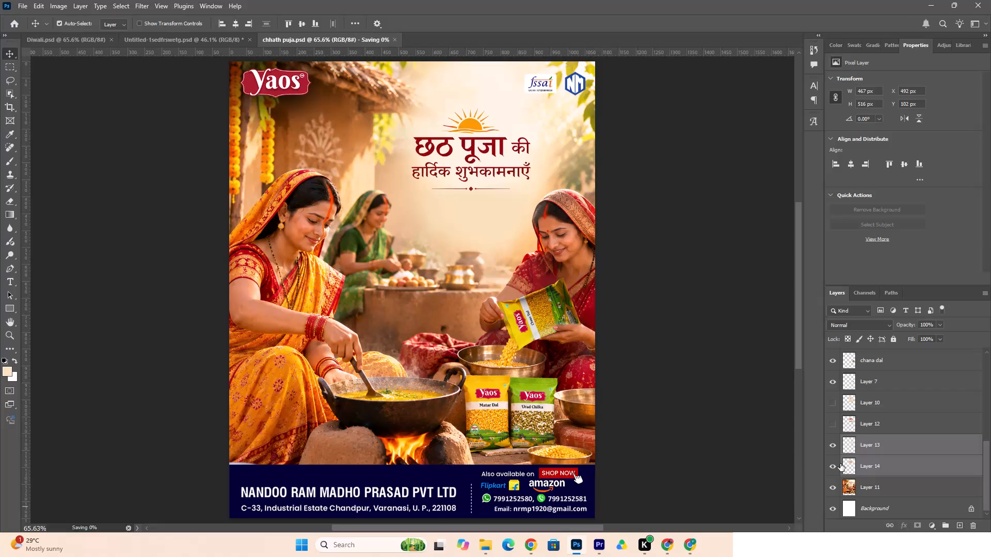
Deselect Layers 13 and 14 in the Chhath Puja document.
{"action": "left_click", "coordinate": [791, 401]}
{"action": "left_click", "coordinate": [655, 377]}
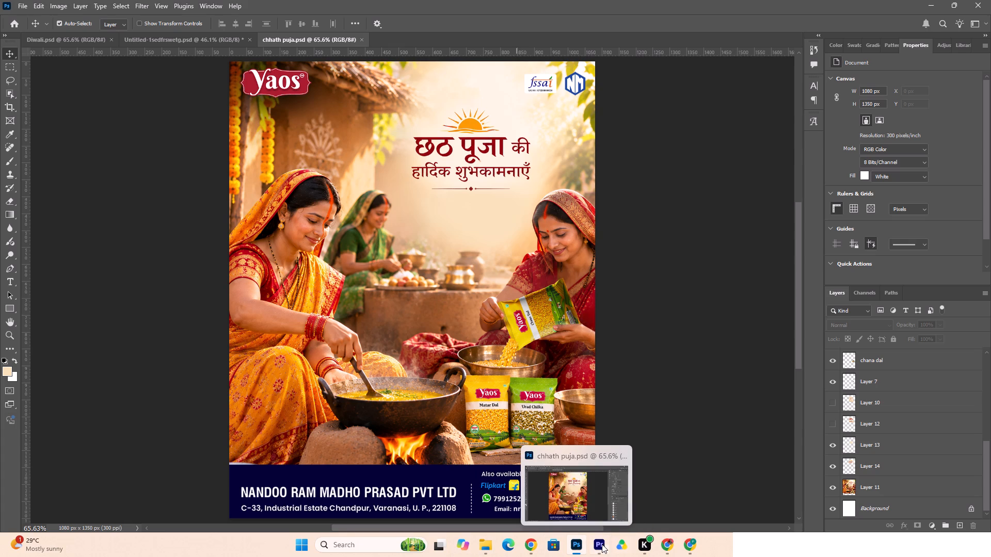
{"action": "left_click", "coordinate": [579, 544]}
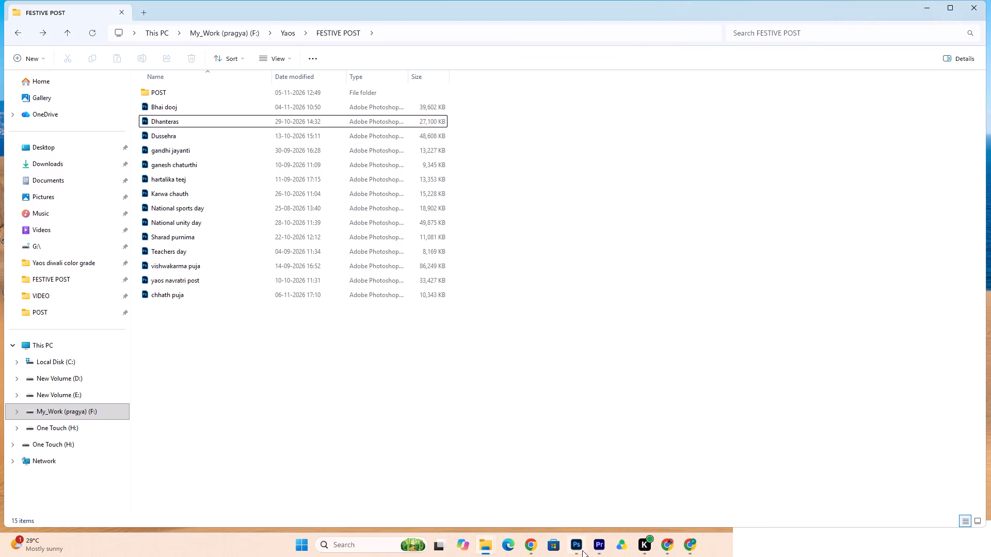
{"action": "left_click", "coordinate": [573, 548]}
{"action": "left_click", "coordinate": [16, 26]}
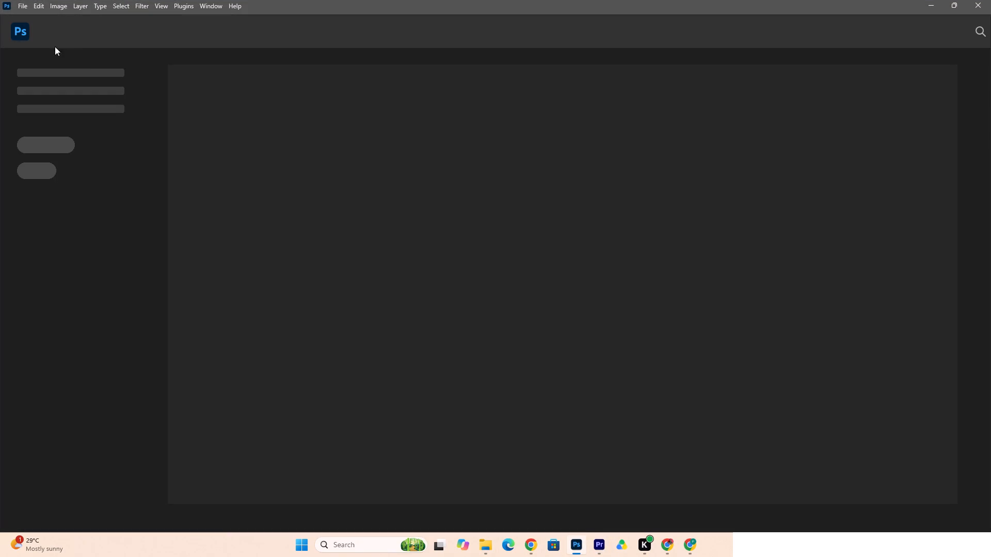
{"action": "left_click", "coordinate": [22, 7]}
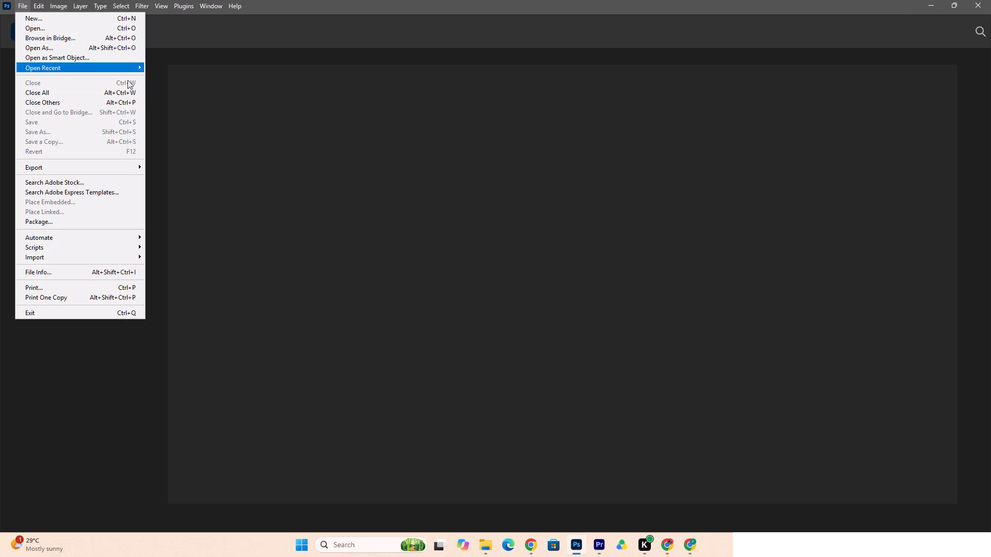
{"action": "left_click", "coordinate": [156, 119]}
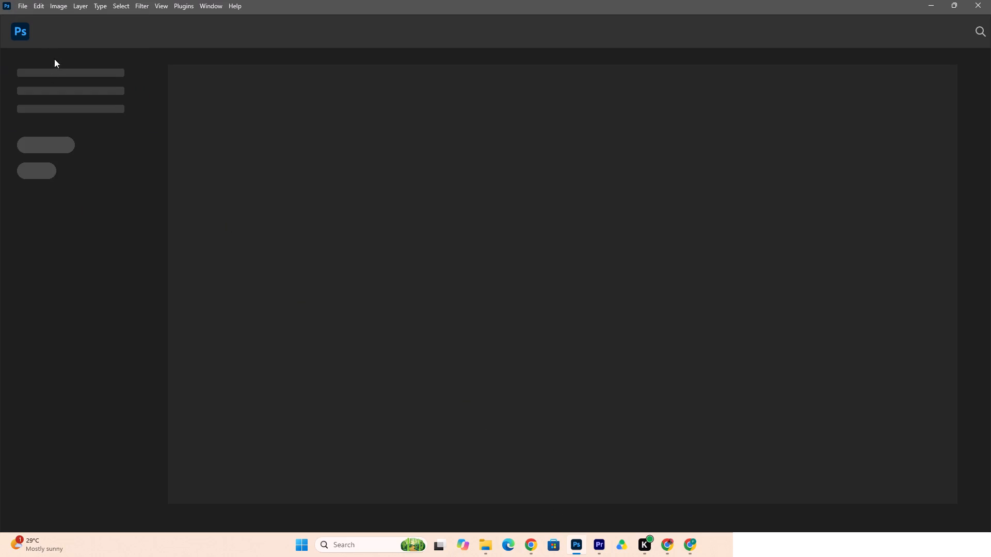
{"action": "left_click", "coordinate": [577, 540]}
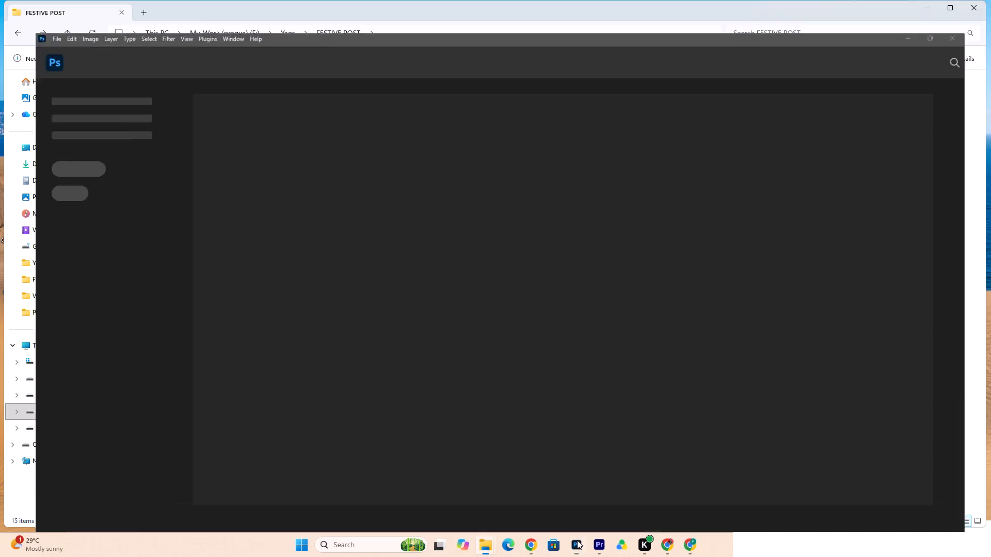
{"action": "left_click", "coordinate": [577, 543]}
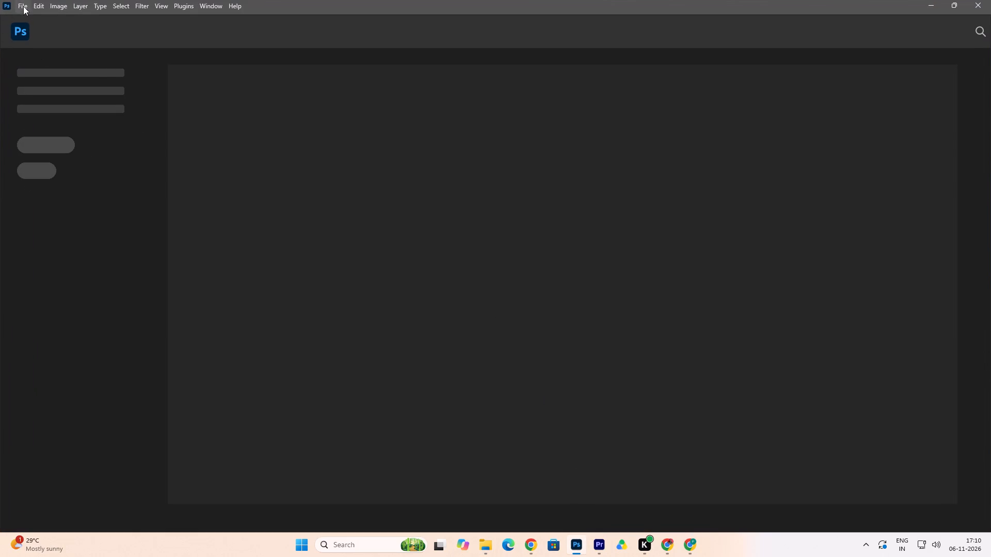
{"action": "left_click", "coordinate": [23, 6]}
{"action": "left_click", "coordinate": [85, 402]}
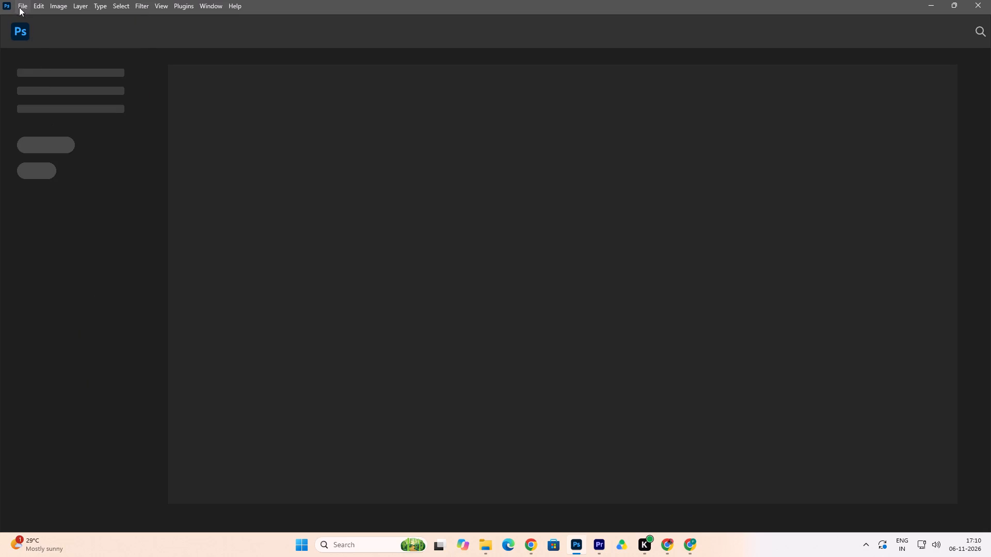
Create a new document from the recent custom 1080 x 1350 px, 300 ppi preset.
{"action": "left_click", "coordinate": [19, 6]}
{"action": "left_click", "coordinate": [28, 16]}
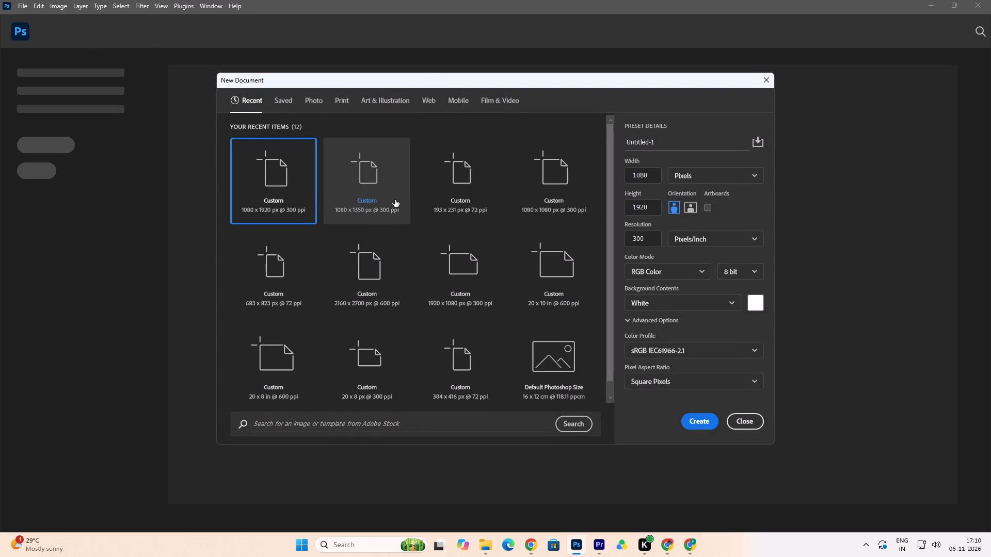
{"action": "left_click", "coordinate": [395, 200]}
{"action": "left_click", "coordinate": [705, 422]}
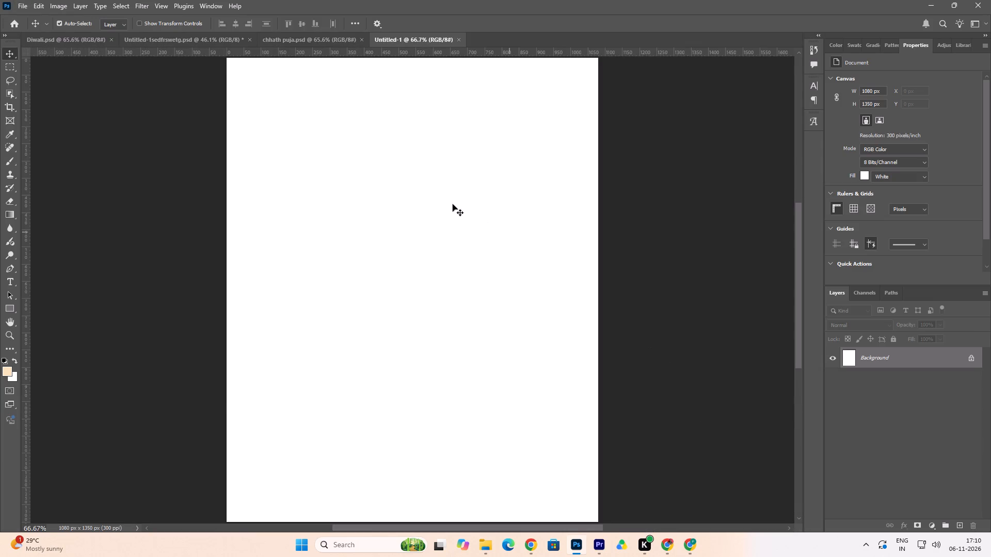
From File Explorer, open YAOS logo png in the Yaos L&F folder as a separate Photoshop document.
{"action": "left_click", "coordinate": [271, 36]}
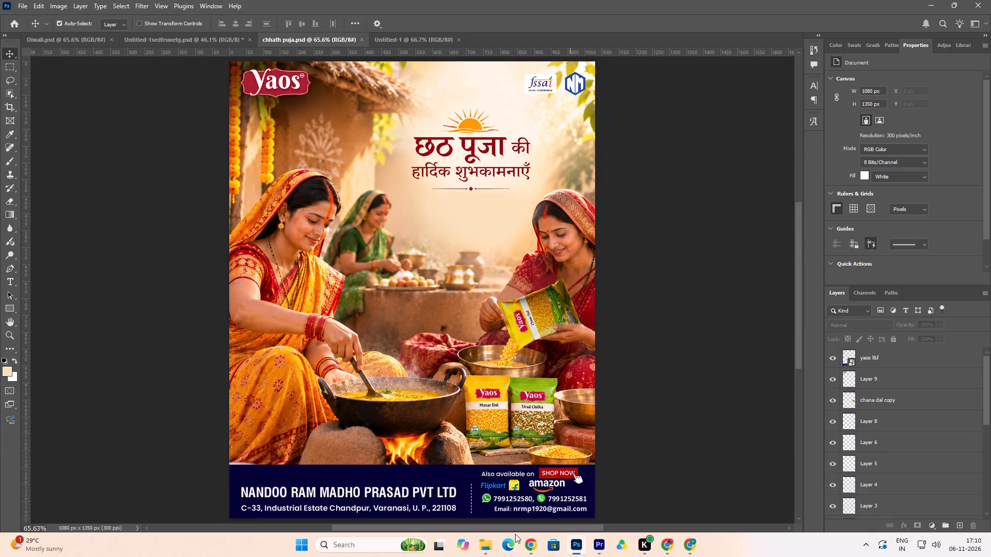
{"action": "left_click", "coordinate": [487, 551]}
{"action": "left_click", "coordinate": [467, 510]}
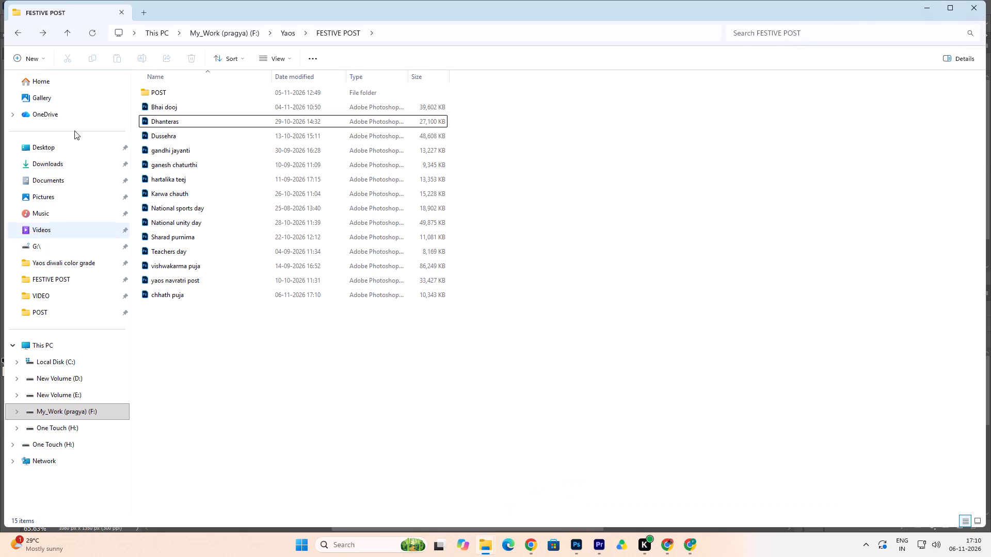
{"action": "left_click", "coordinate": [20, 34]}
{"action": "double_click", "coordinate": [165, 147]}
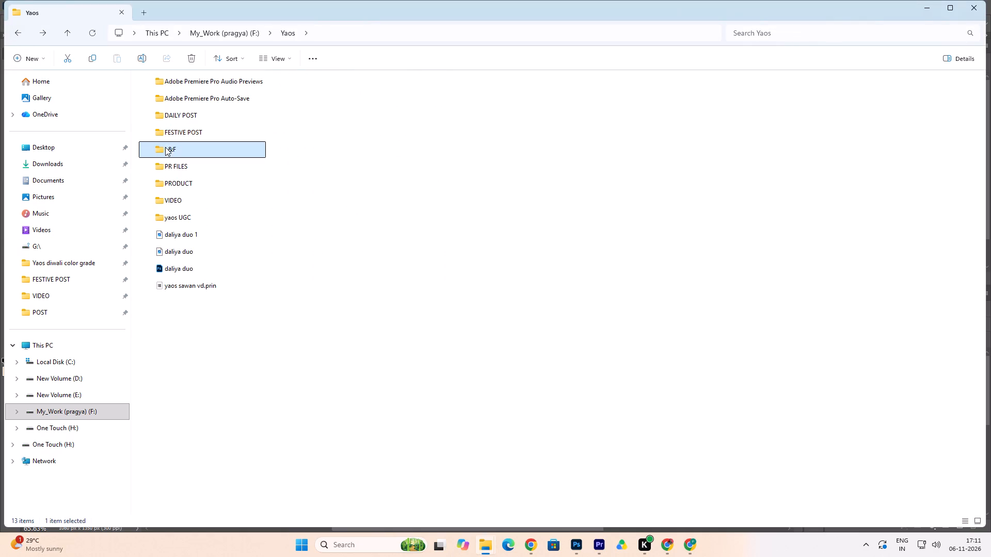
{"action": "left_click_drag", "start_coordinate": [890, 169], "coordinate": [715, 422]}
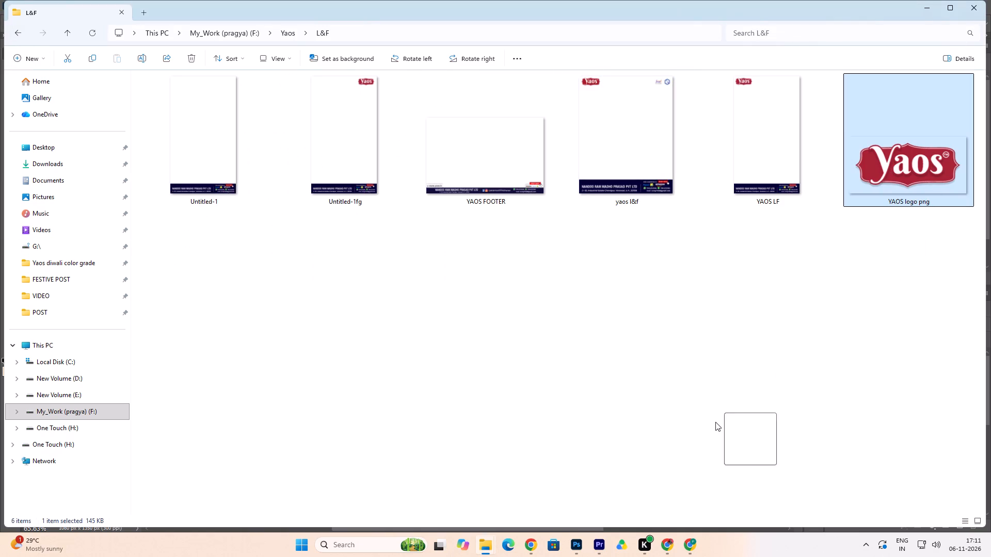
{"action": "left_click_drag", "start_coordinate": [715, 422], "coordinate": [578, 546]}
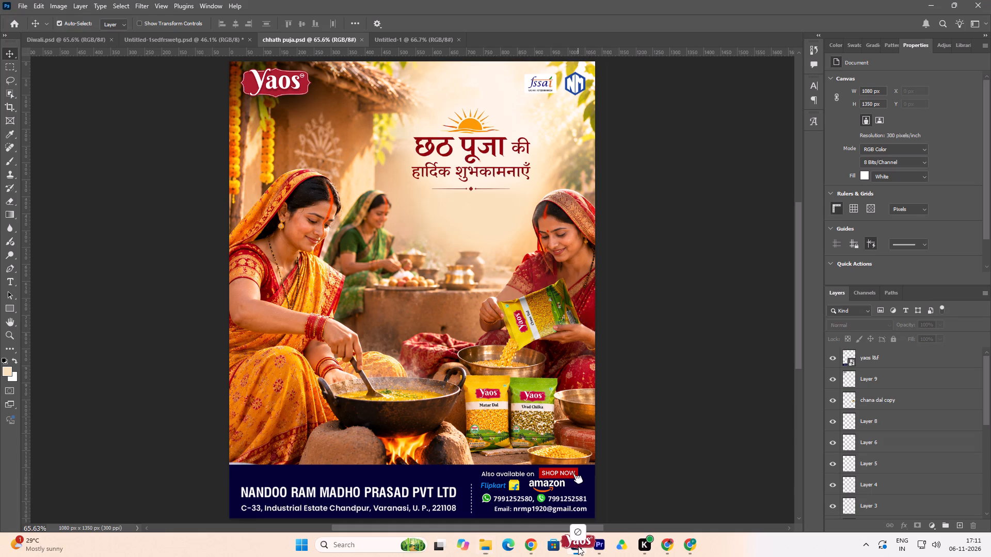
{"action": "left_click_drag", "start_coordinate": [578, 546], "coordinate": [578, 38]}
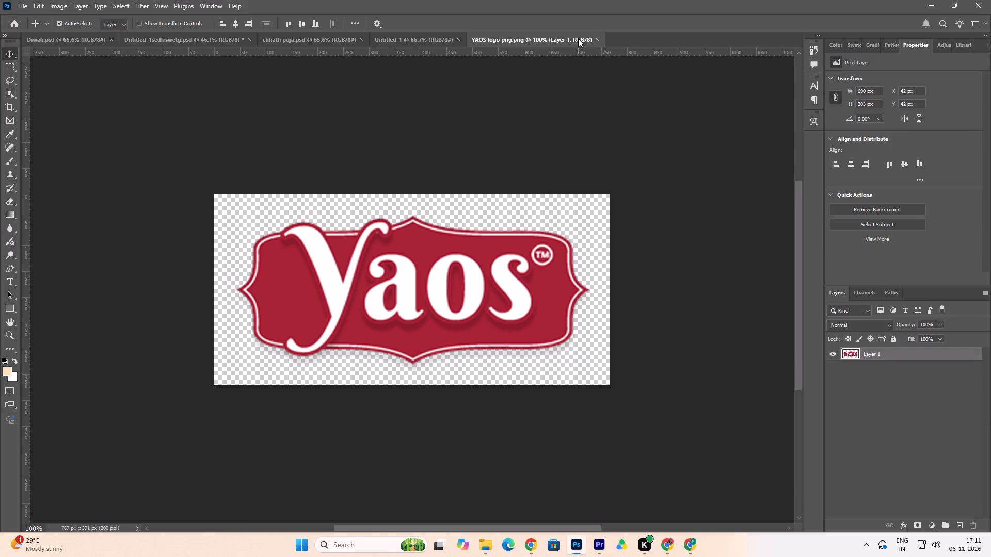
Open the Export As settings for the YAOS logo document.
{"action": "left_click", "coordinate": [422, 276]}
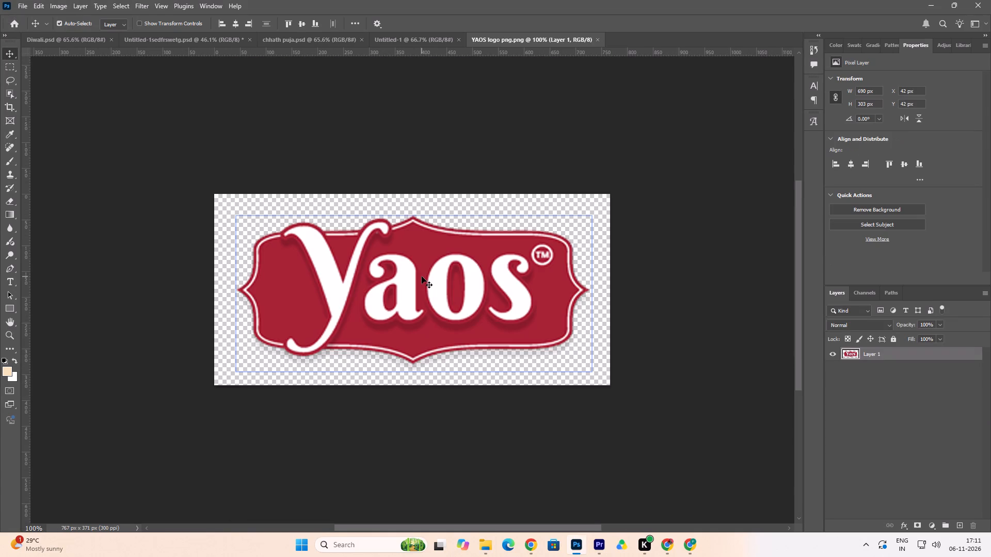
{"action": "left_click", "coordinate": [21, 6]}
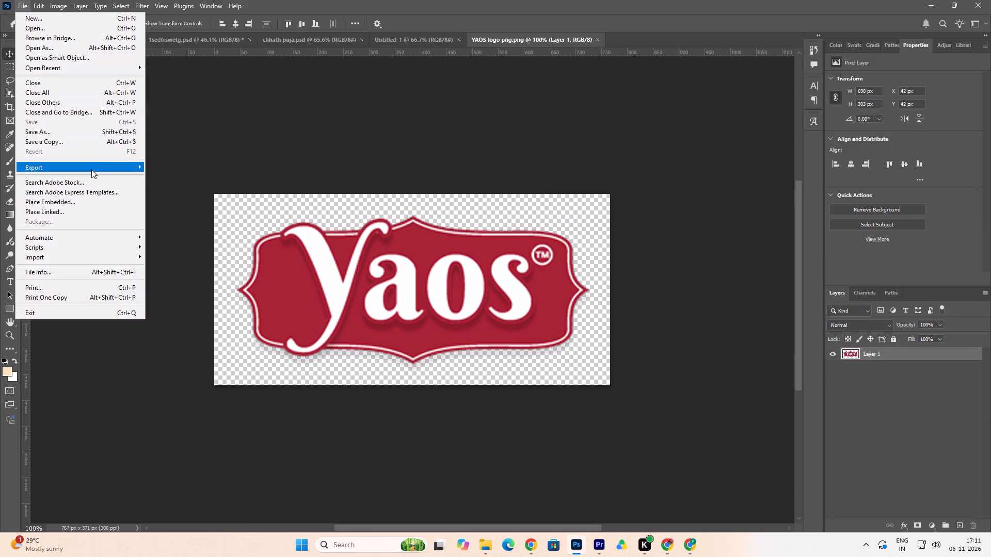
{"action": "left_click", "coordinate": [91, 169]}
{"action": "left_click", "coordinate": [177, 175]}
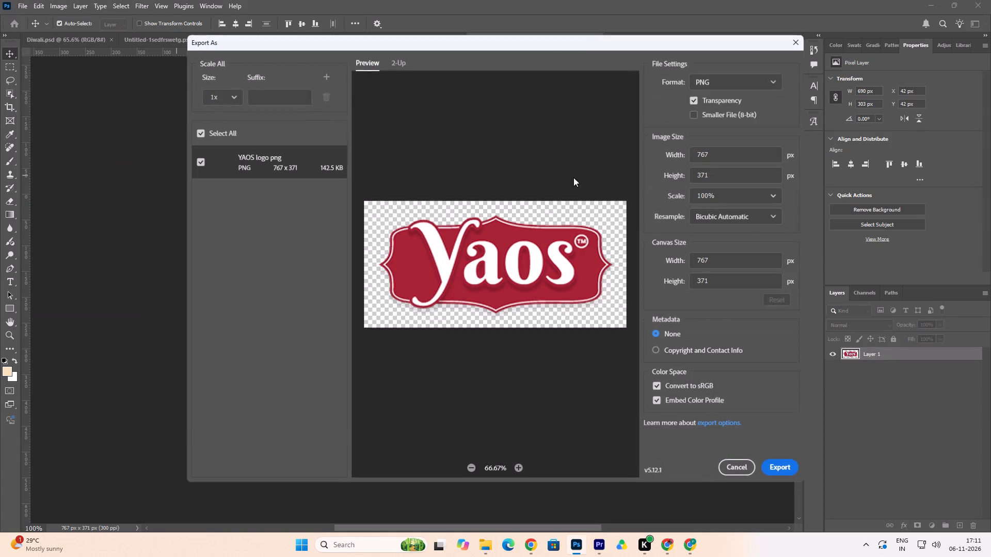
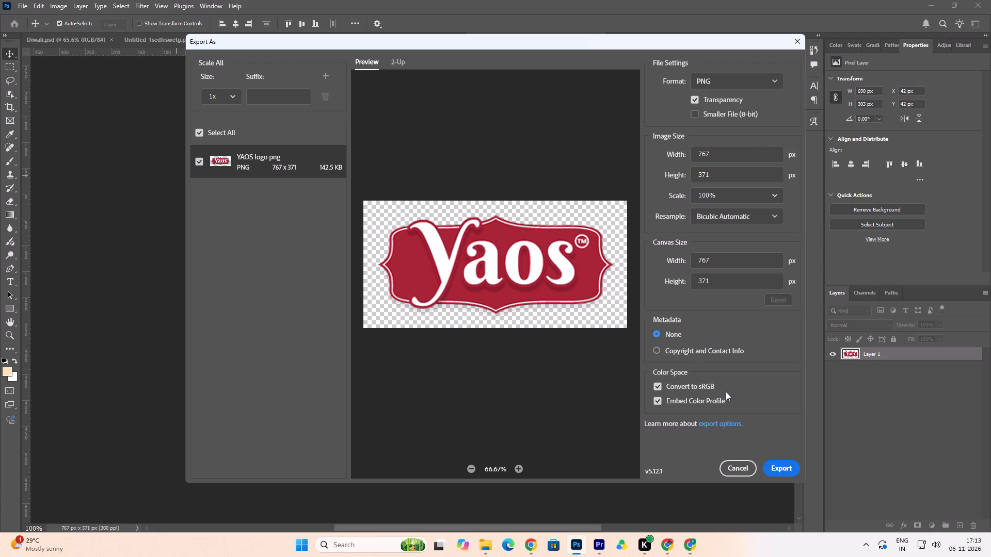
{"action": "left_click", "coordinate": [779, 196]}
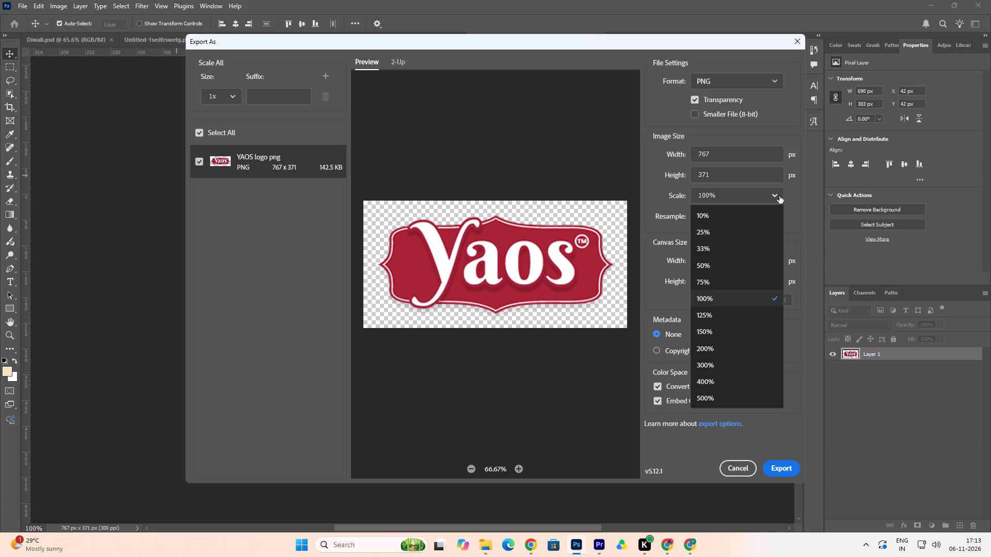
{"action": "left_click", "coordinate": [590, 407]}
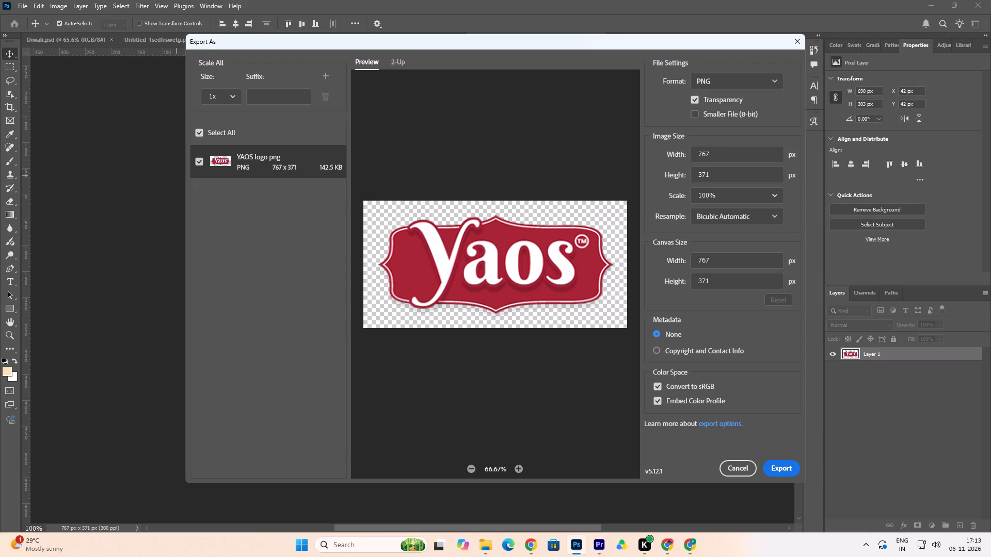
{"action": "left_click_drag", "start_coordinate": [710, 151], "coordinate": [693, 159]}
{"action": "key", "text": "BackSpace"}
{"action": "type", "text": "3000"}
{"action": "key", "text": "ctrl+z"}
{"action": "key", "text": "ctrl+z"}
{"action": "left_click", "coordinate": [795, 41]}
Reopen the Export As settings for the YAOS logo document.
{"action": "left_click", "coordinate": [18, 8]}
{"action": "left_click", "coordinate": [77, 168]}
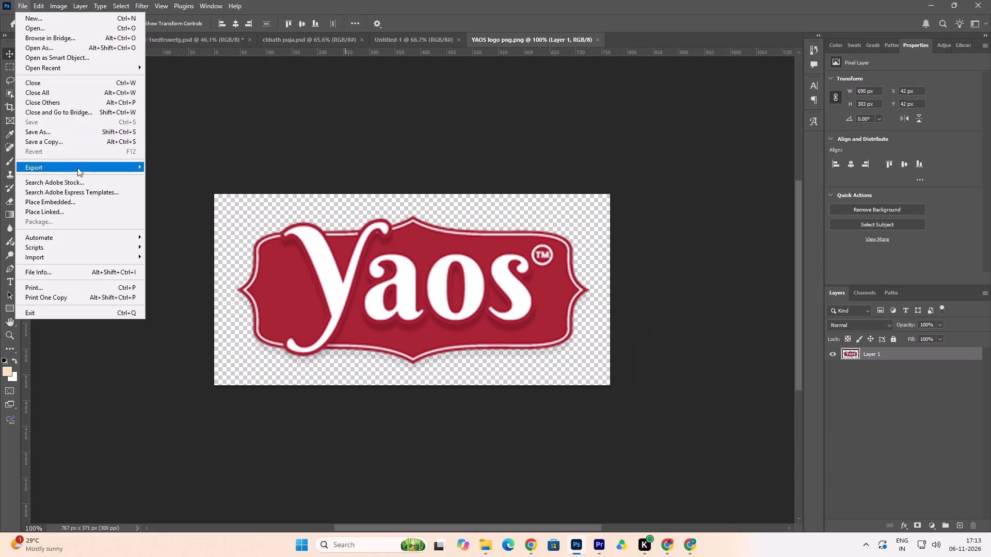
{"action": "left_click", "coordinate": [163, 178]}
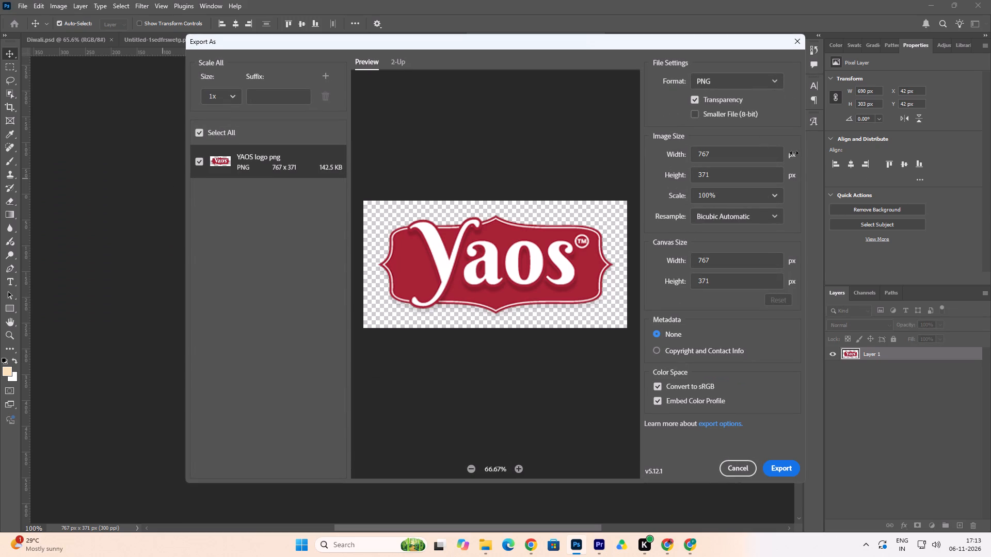
{"action": "left_click_drag", "start_coordinate": [723, 261], "coordinate": [680, 272]}
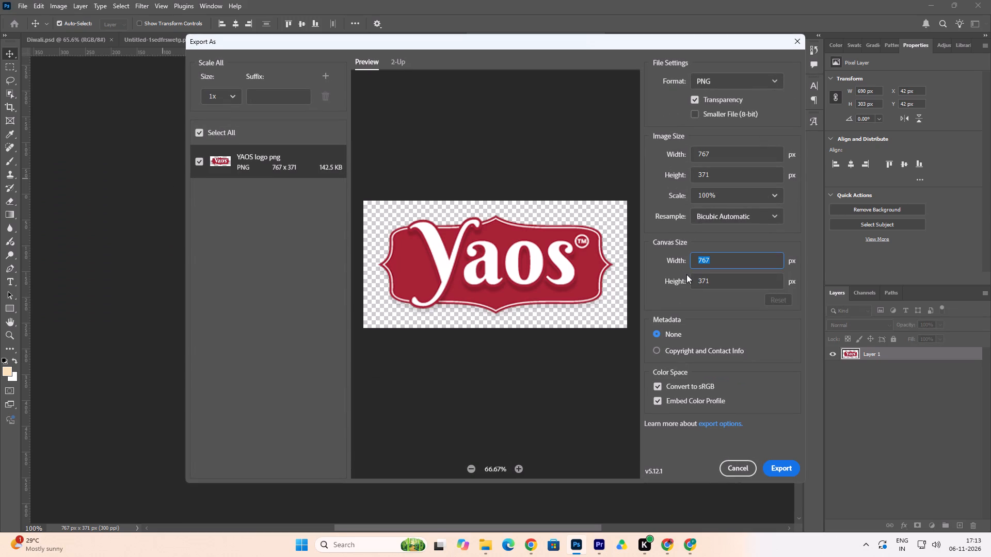
{"action": "left_click", "coordinate": [727, 316]}
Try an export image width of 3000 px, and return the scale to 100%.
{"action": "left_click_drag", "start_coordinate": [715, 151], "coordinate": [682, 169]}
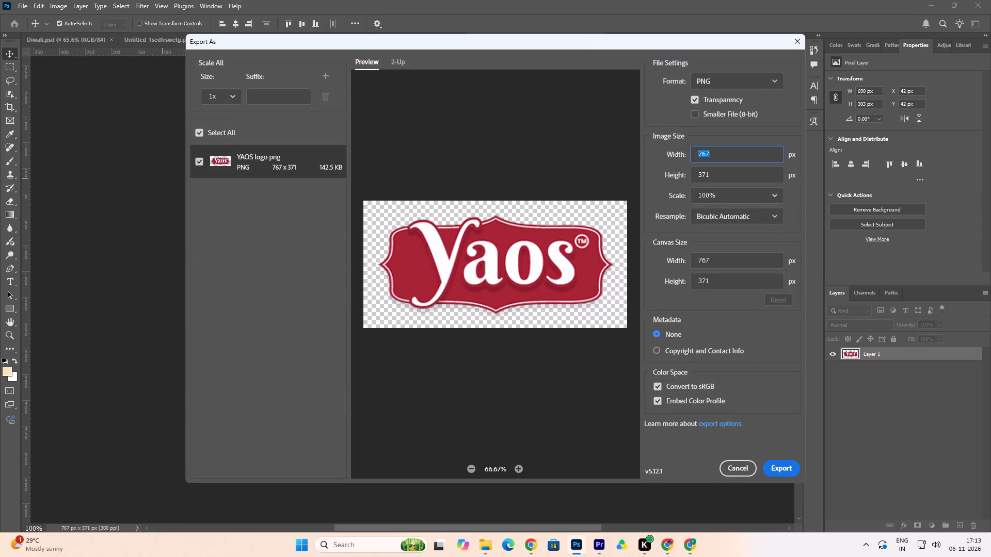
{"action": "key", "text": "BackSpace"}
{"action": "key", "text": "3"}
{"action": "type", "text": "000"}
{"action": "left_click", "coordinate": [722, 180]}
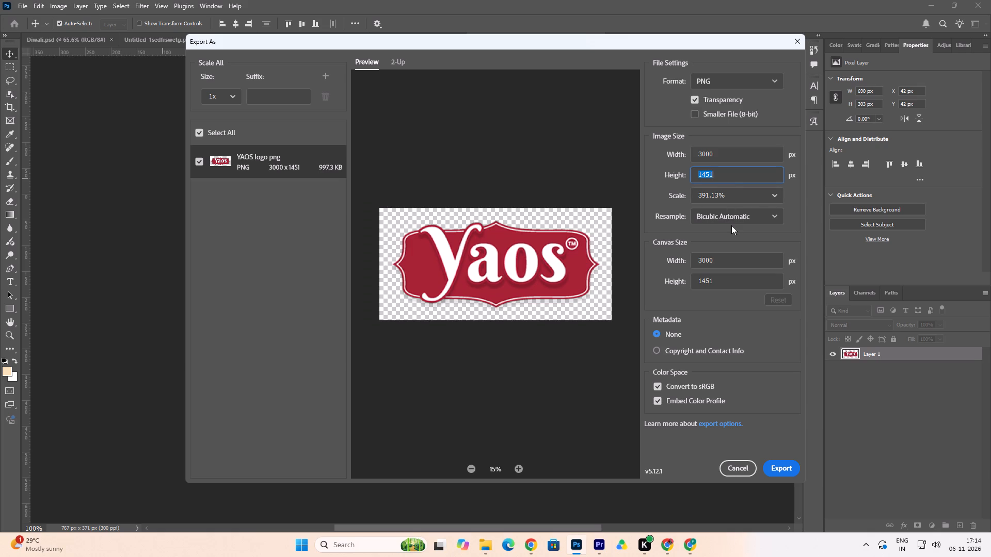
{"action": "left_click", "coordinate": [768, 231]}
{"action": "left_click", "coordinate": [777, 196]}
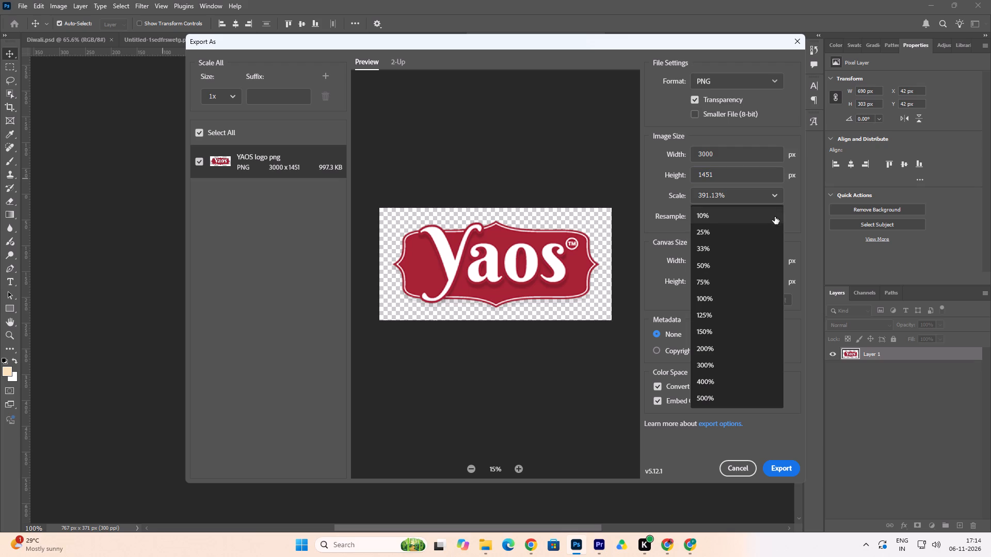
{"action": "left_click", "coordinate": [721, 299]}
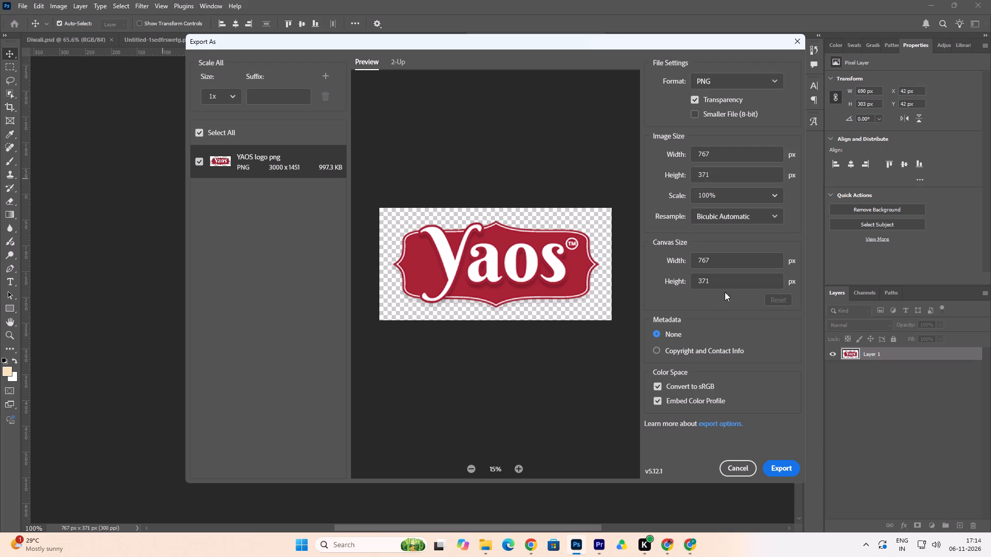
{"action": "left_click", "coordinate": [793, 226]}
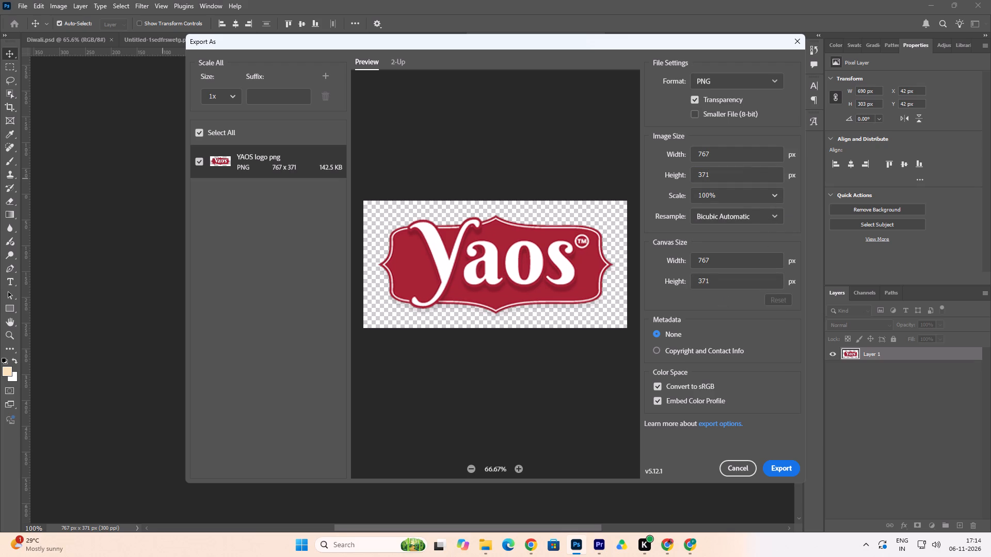
Set the logo's export image width to 3000 px with proportional height.
{"action": "left_click_drag", "start_coordinate": [711, 150], "coordinate": [685, 158]}
{"action": "key", "text": "BackSpace"}
{"action": "type", "text": "3000"}
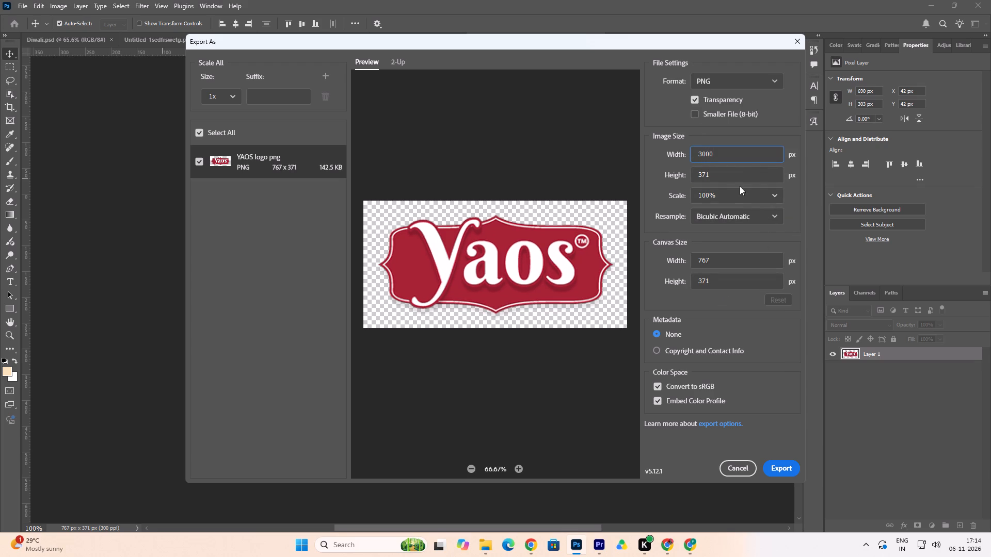
{"action": "left_click", "coordinate": [742, 176]}
{"action": "left_click", "coordinate": [791, 232]}
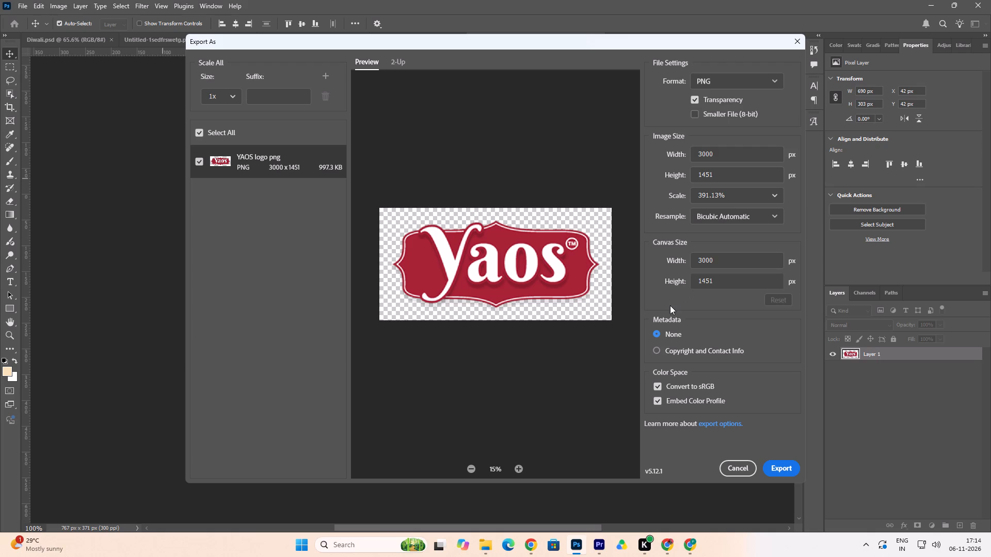
Start the PNG export and choose the L&F folder inside Yaos on the F: drive as its destination.
{"action": "left_click", "coordinate": [784, 468]}
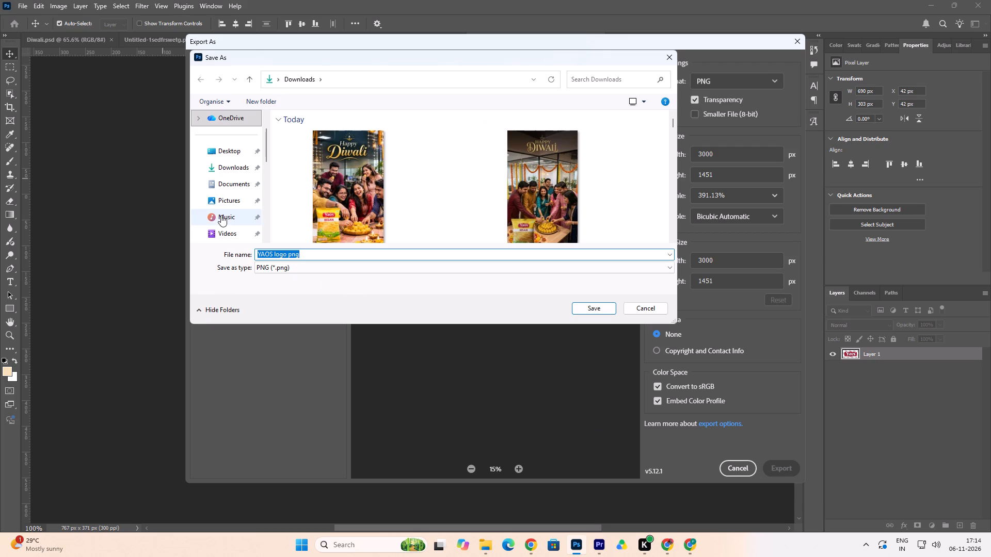
{"action": "scroll", "coordinate": [234, 230], "scroll_direction": "down", "scroll_amount": 5}
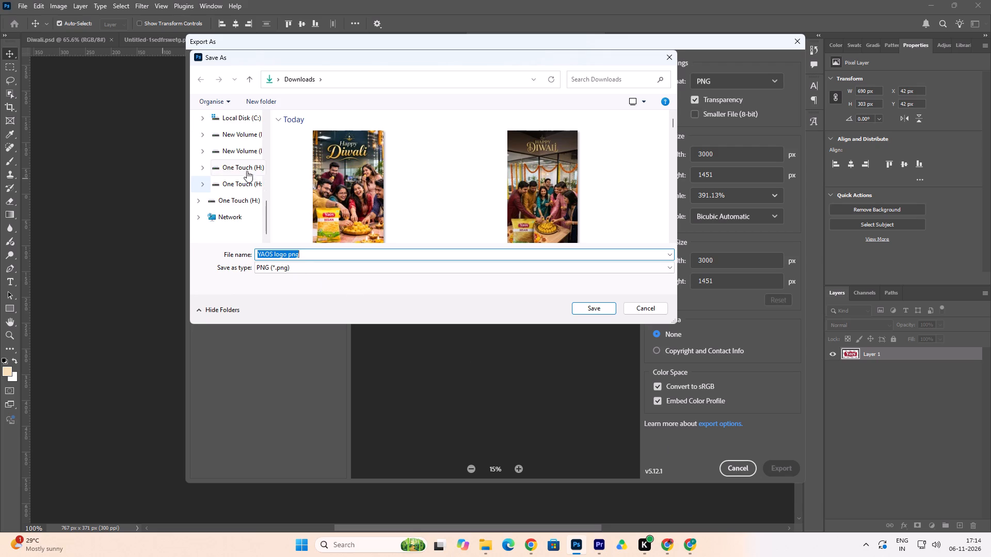
{"action": "double_click", "coordinate": [247, 167]}
{"action": "double_click", "coordinate": [382, 169]}
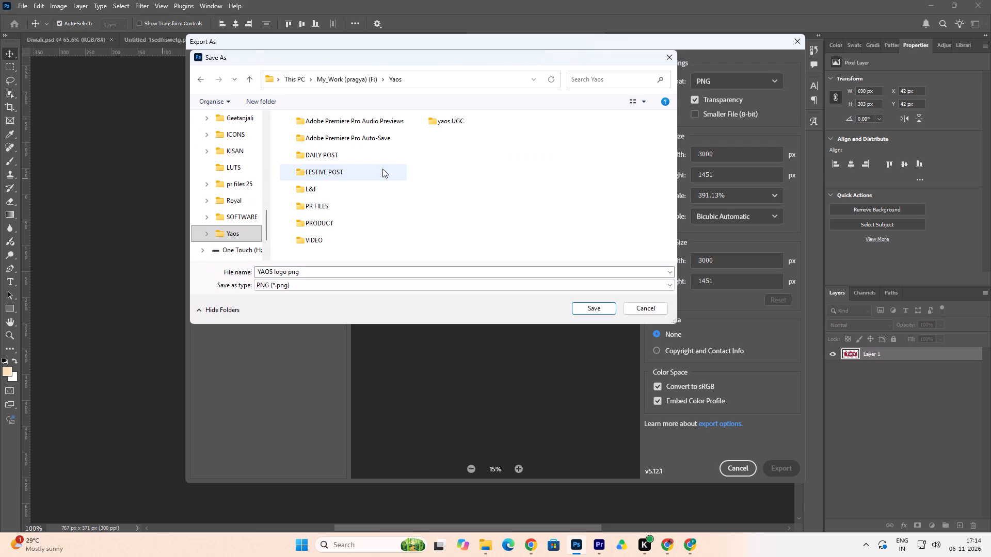
{"action": "double_click", "coordinate": [335, 188]}
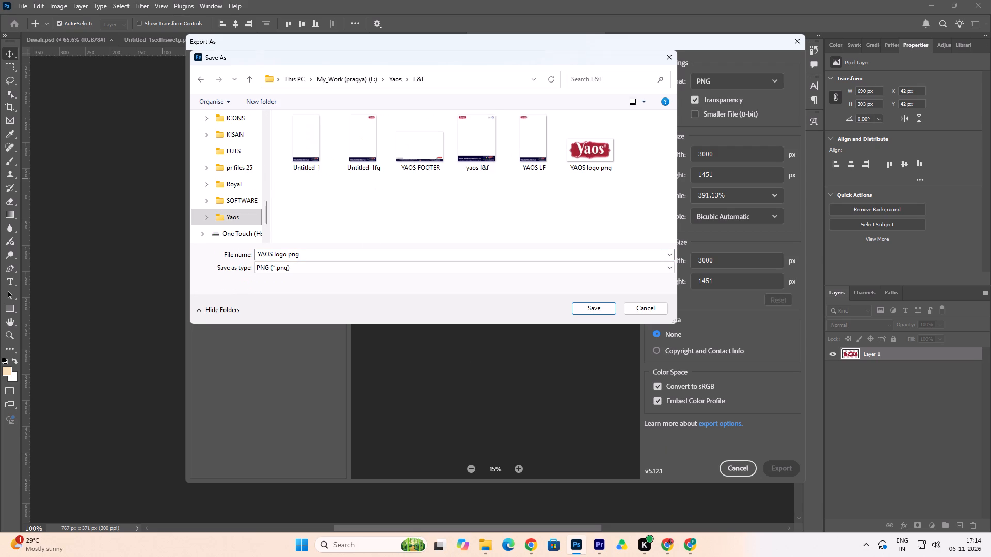
Name the exported file YAOS logo png_6nov and save it as a PNG.
{"action": "double_click", "coordinate": [307, 254]}
{"action": "key", "text": "BackSpace"}
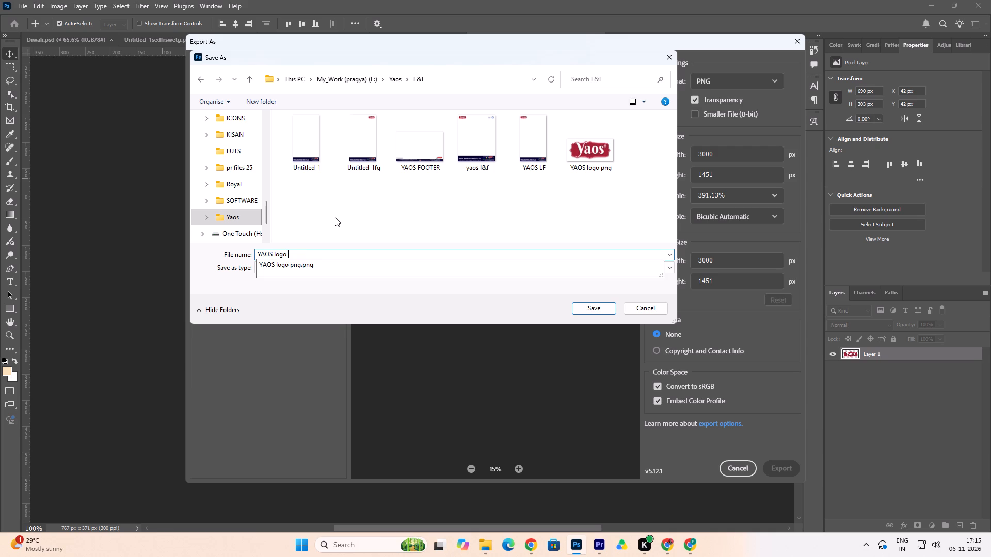
{"action": "type", "text": "hi"}
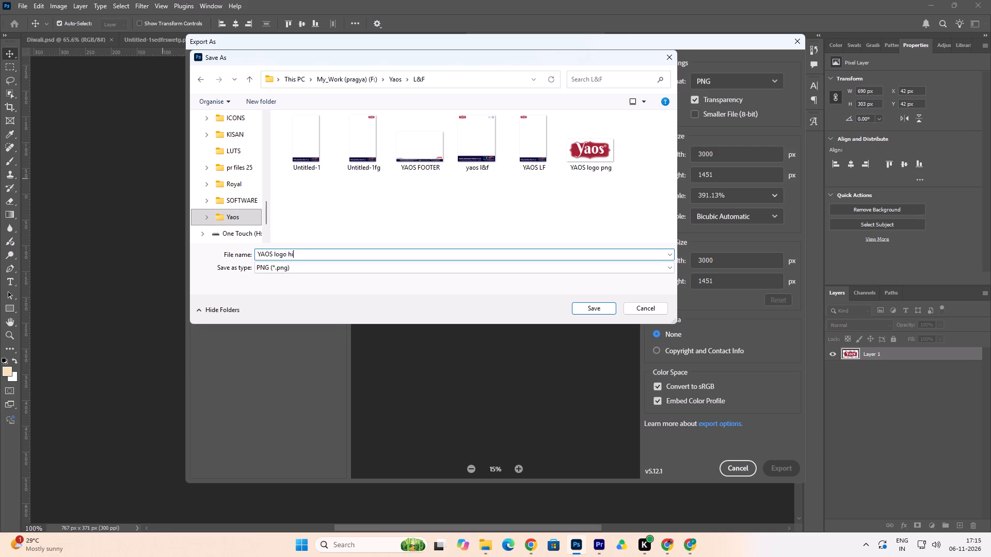
{"action": "key", "text": "BackSpace"}
{"action": "key", "text": "BackSpace"}
{"action": "type", "text": "hr"}
{"action": "key", "text": "BackSpace"}
{"action": "key", "text": "BackSpace"}
{"action": "key", "text": "BackSpace"}
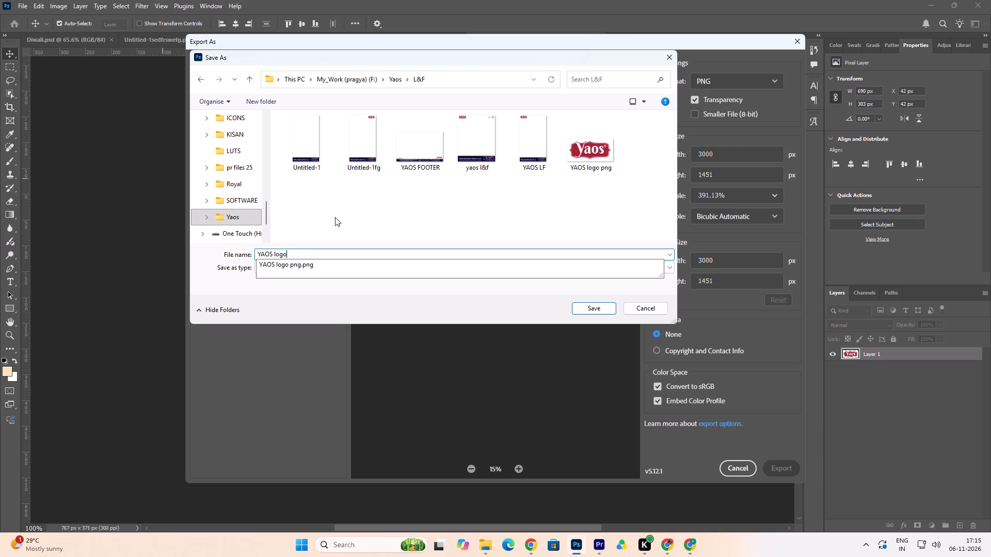
{"action": "key", "text": "space"}
{"action": "type", "text": "png"}
{"action": "key", "text": "space"}
{"action": "type", "text": "2"}
{"action": "key", "text": "space"}
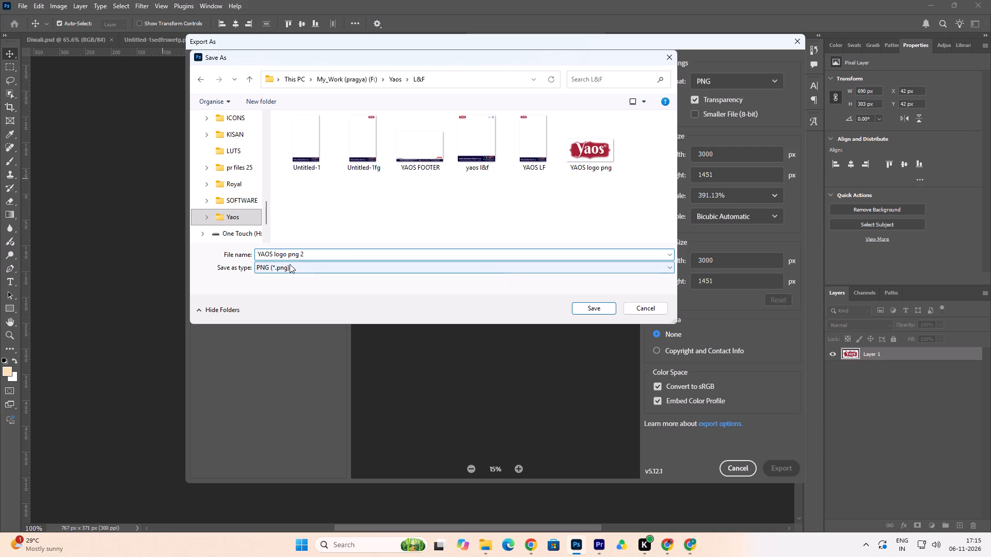
{"action": "left_click", "coordinate": [313, 249]}
{"action": "left_click", "coordinate": [303, 253]}
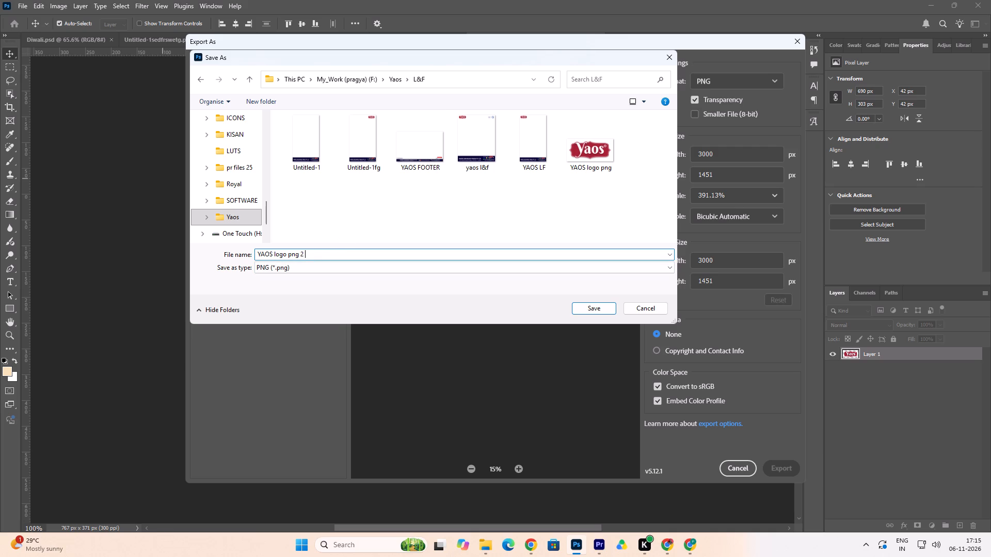
{"action": "key", "text": "BackSpace"}
{"action": "key", "text": "BackSpace"}
{"action": "key", "text": "shift+underscore"}
{"action": "type", "text": "6nov"}
{"action": "left_click", "coordinate": [594, 307]}
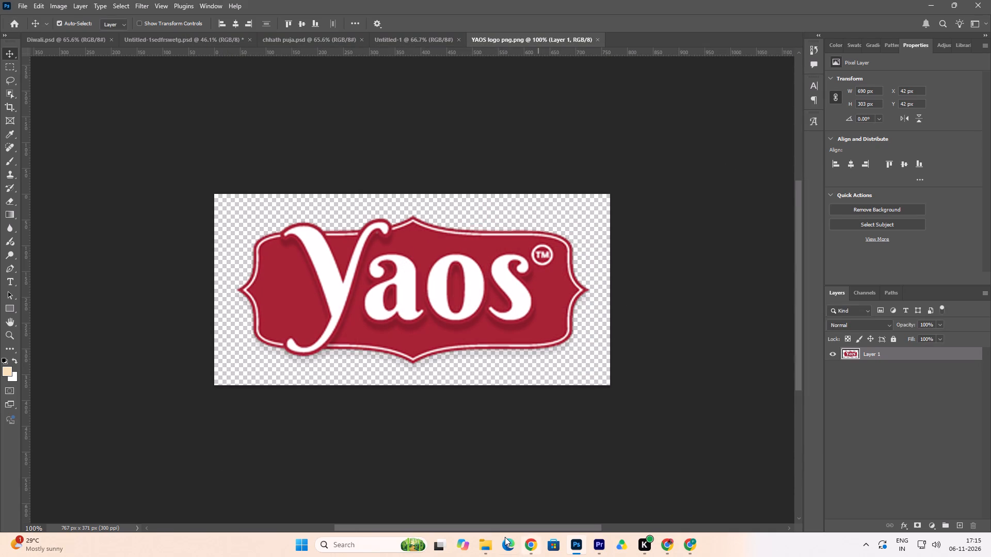
Switch to File Explorer and open YAOS logo png_6nov and the original YAOS logo png in turn to compare them.
{"action": "left_click", "coordinate": [480, 545]}
{"action": "left_click", "coordinate": [420, 506]}
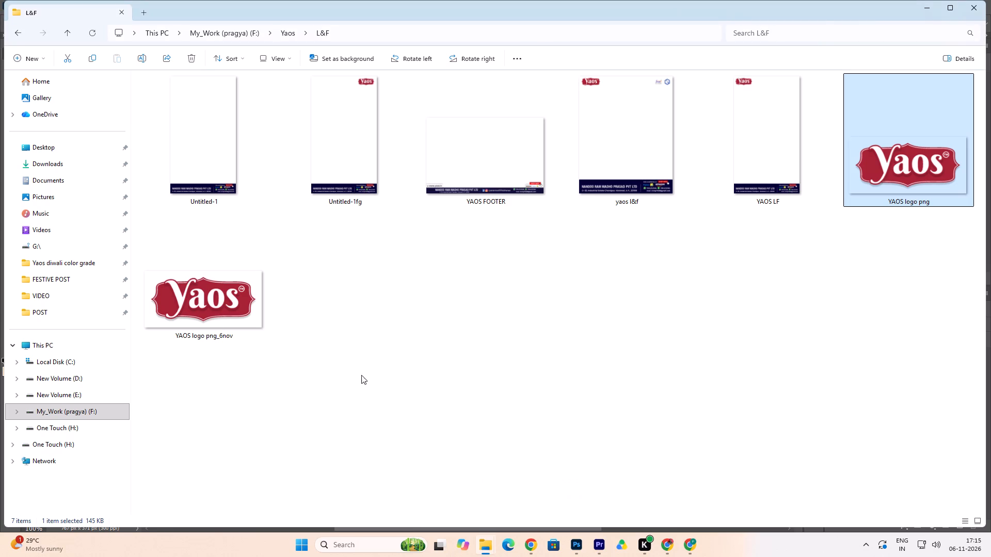
{"action": "left_click", "coordinate": [361, 375]}
{"action": "double_click", "coordinate": [210, 307]}
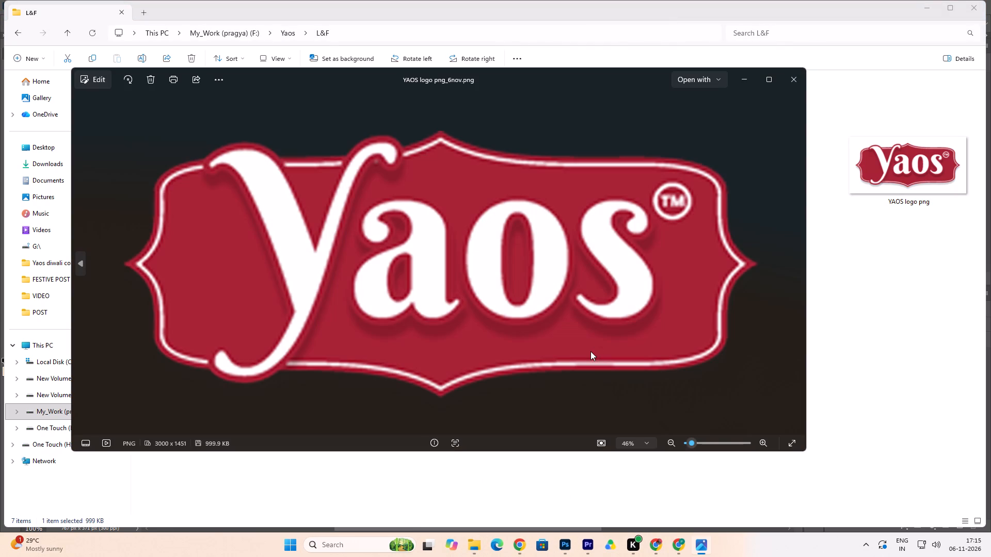
{"action": "left_click", "coordinate": [875, 335]}
{"action": "double_click", "coordinate": [917, 170]}
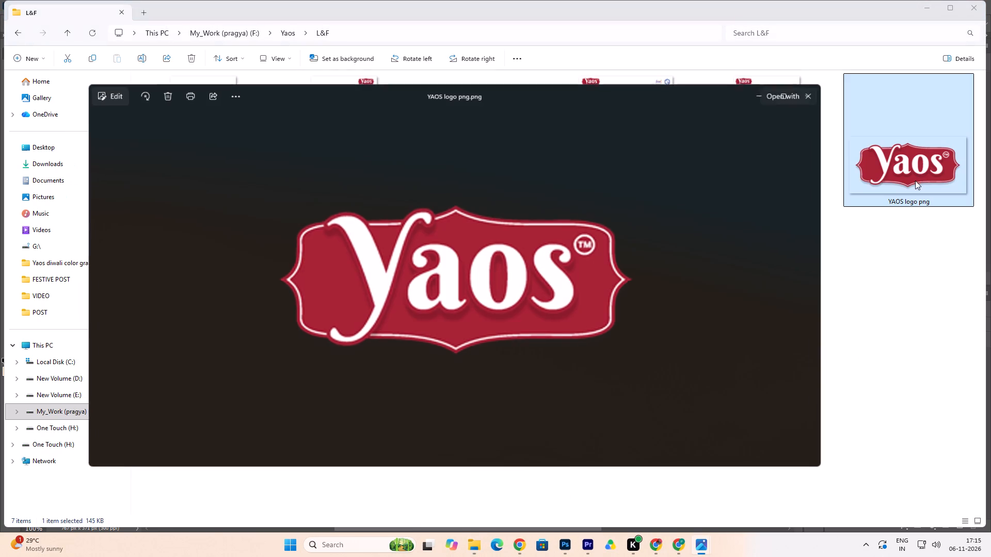
{"action": "left_click", "coordinate": [867, 304]}
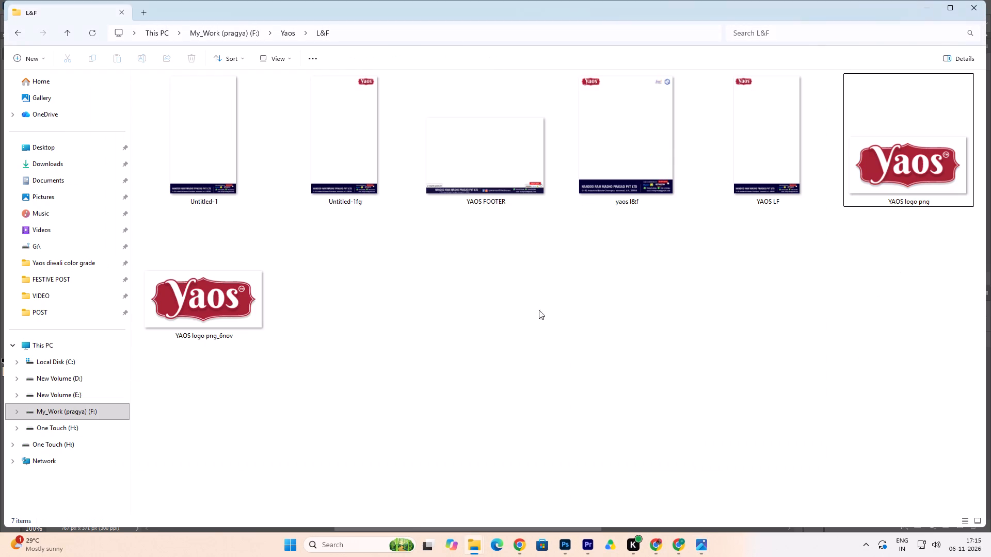
{"action": "double_click", "coordinate": [192, 298]}
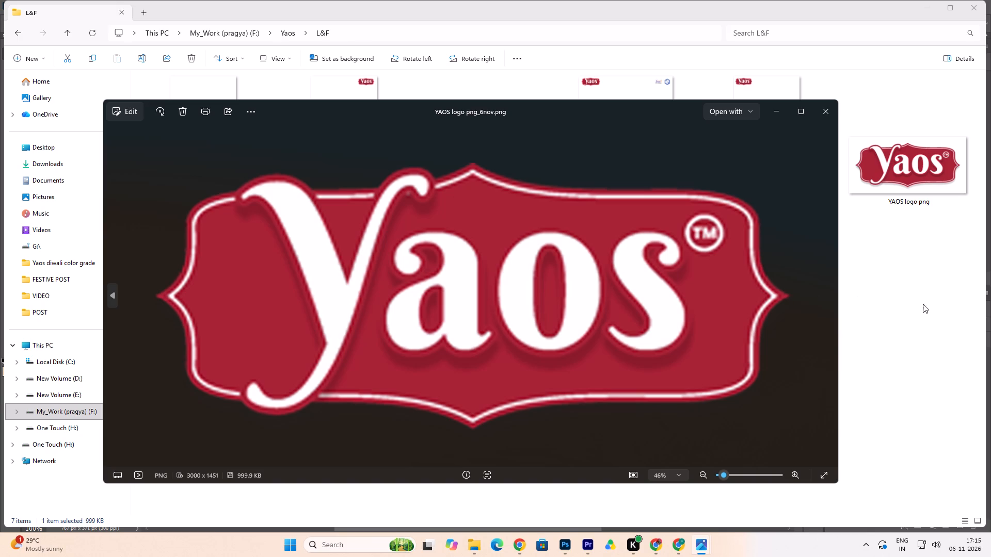
Reopen the original YAOS logo png and the exported YAOS logo png_6nov in turn to compare their image quality.
{"action": "left_click", "coordinate": [910, 302]}
{"action": "double_click", "coordinate": [898, 178]}
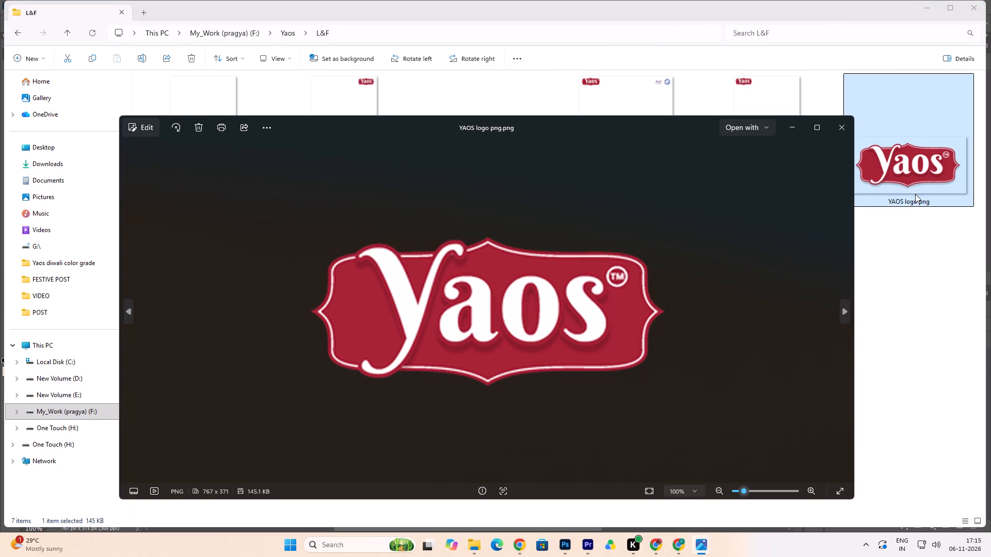
{"action": "left_click", "coordinate": [878, 287]}
{"action": "double_click", "coordinate": [216, 297]}
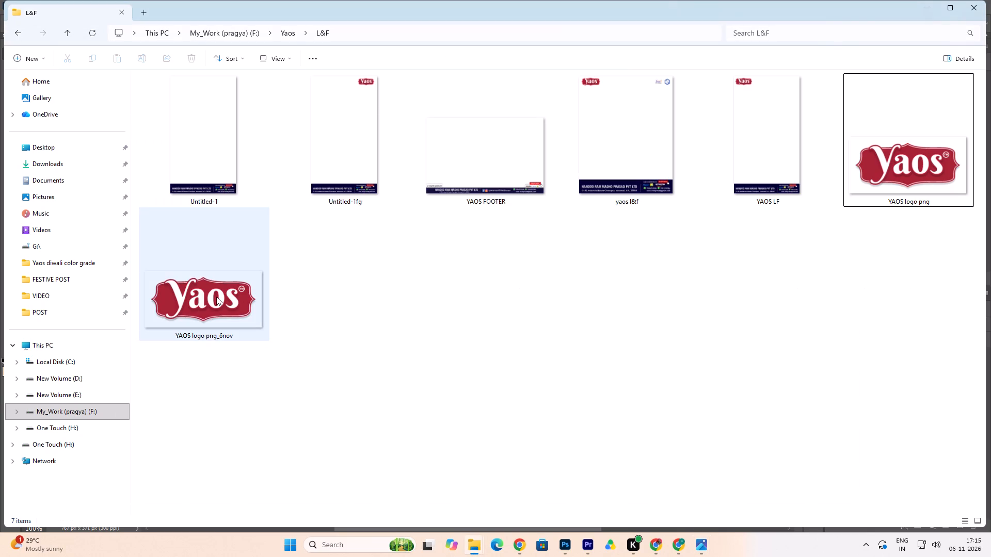
{"action": "left_click", "coordinate": [908, 312]}
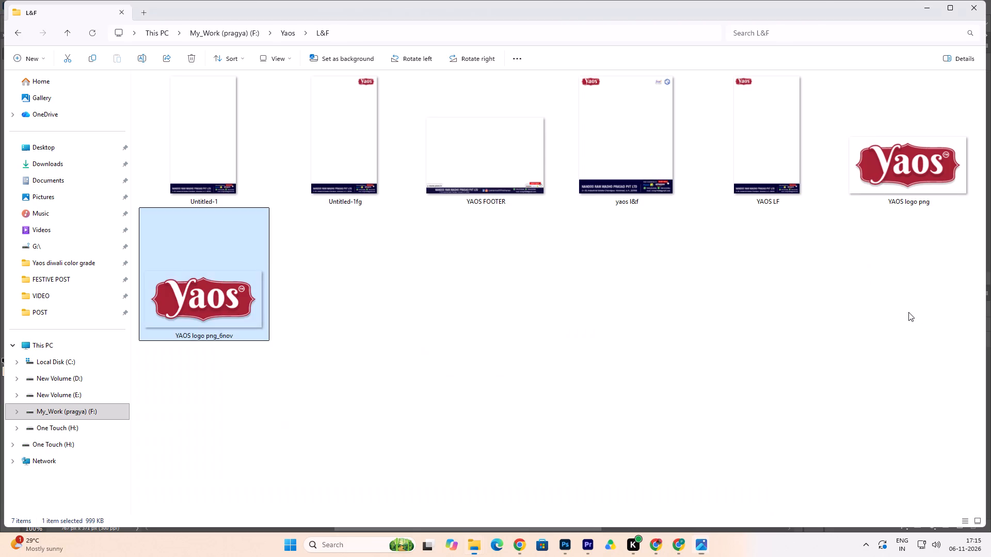
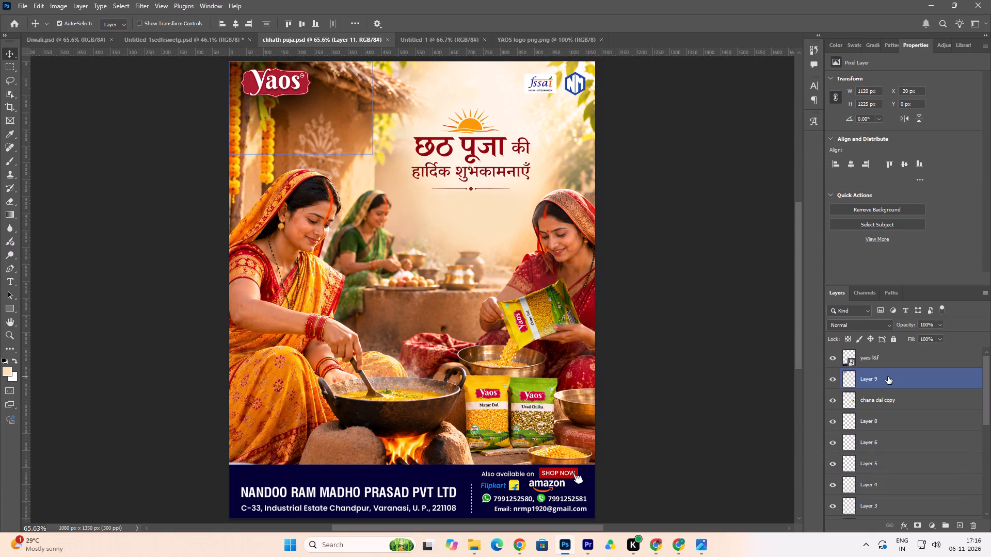
Select all layers from Layer 11 through Layer 9 and shift the artwork up by 30 px, to Y -30 px.
{"action": "left_click", "coordinate": [888, 376], "text": "shift"}
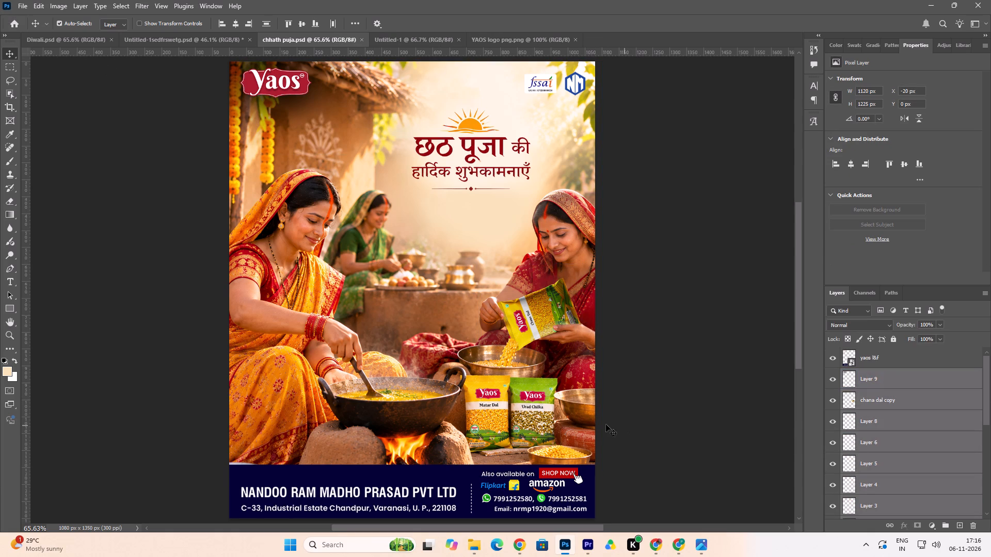
{"action": "key", "text": "Up"}
{"action": "key", "text": "Up"}
{"action": "key", "text": "Up"}
{"action": "key", "text": "Up"}
{"action": "key", "text": "Up"}
{"action": "key", "text": "Up"}
{"action": "key", "text": "Up"}
{"action": "key", "text": "Up"}
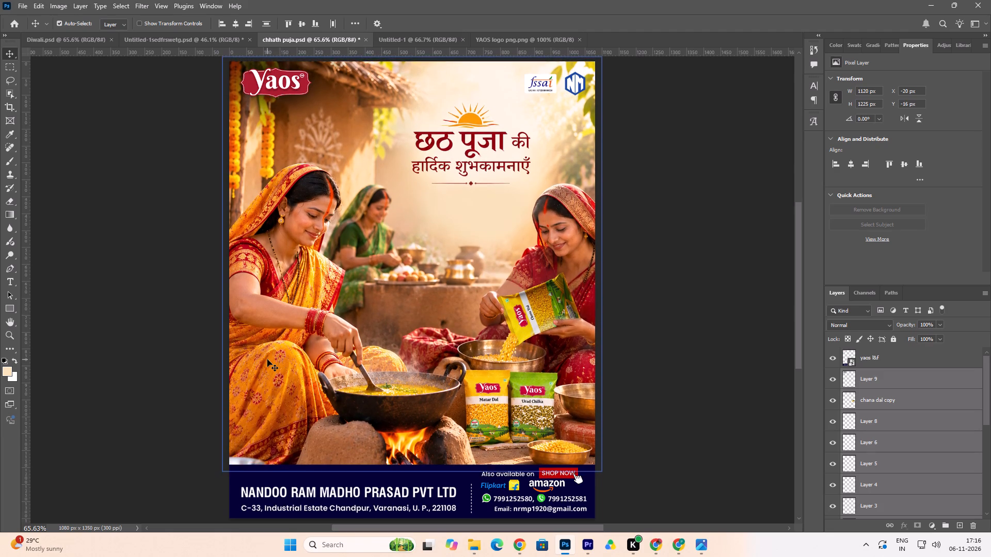
{"action": "key", "text": "Up"}
{"action": "key", "text": "Up"}
{"action": "key", "text": "Up"}
{"action": "key", "text": "Up"}
{"action": "key", "text": "Up"}
{"action": "key", "text": "Up"}
{"action": "key", "text": "Up"}
{"action": "key", "text": "Up"}
{"action": "key", "text": "Up"}
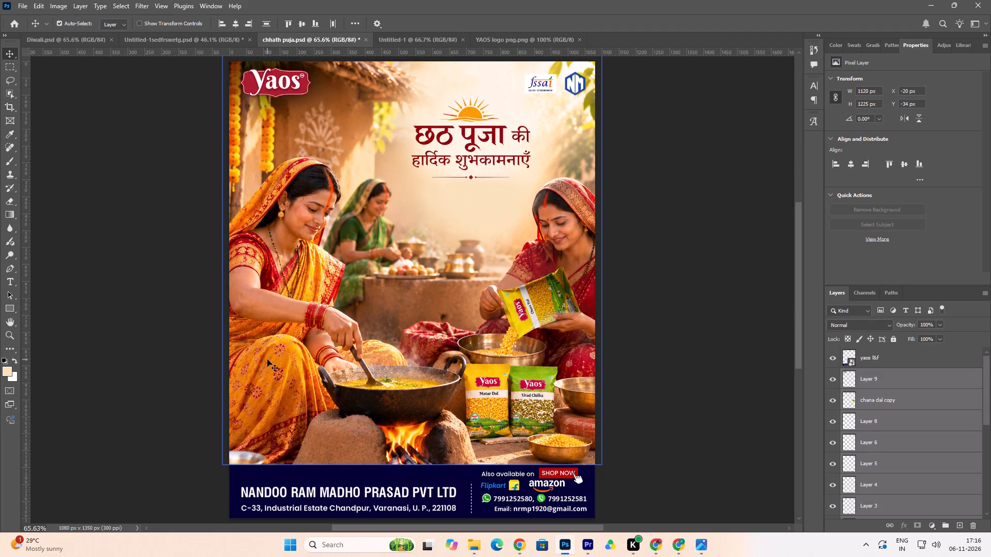
{"action": "key", "text": "Down"}
{"action": "key", "text": "Down"}
{"action": "key", "text": "Down"}
{"action": "key", "text": "Down"}
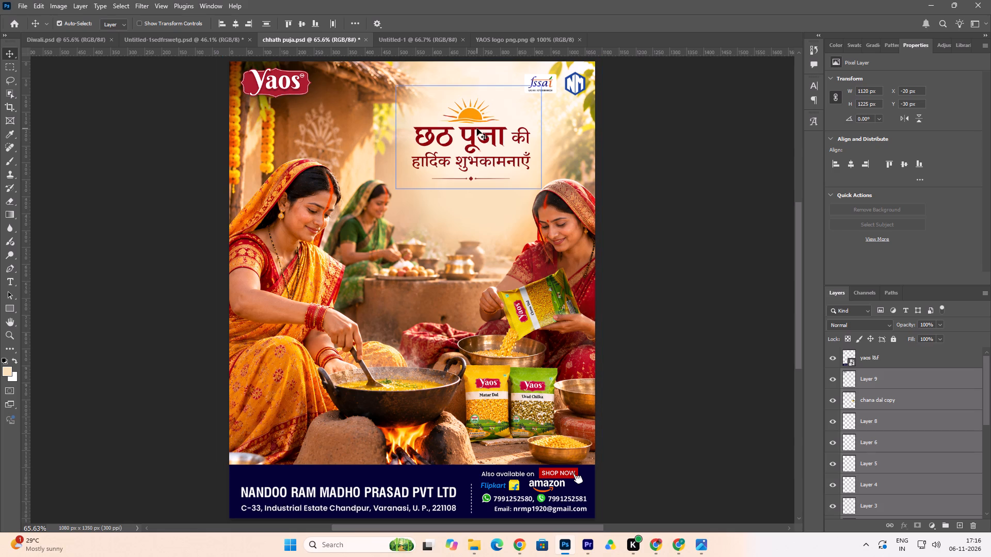
Select heading layers Layer 13 and Layer 14, try several vertical positions, and settle them about 3 px lower, leaving nothing selected.
{"action": "scroll", "coordinate": [883, 416], "scroll_direction": "down", "scroll_amount": 20}
{"action": "scroll", "coordinate": [883, 416], "scroll_direction": "down", "scroll_amount": 2}
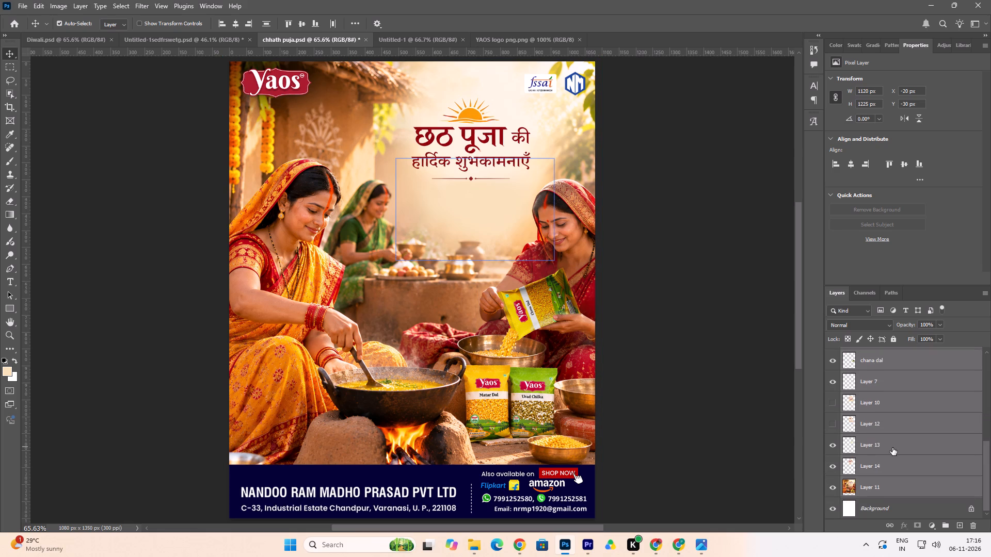
{"action": "left_click", "coordinate": [892, 448]}
{"action": "left_click", "coordinate": [892, 466], "text": "shift"}
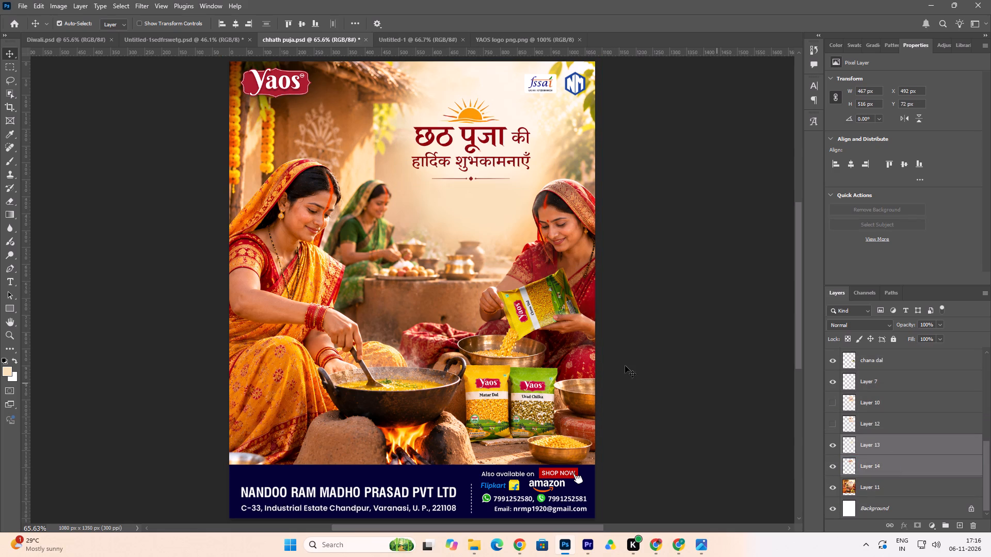
{"action": "key", "text": "Down"}
{"action": "key", "text": "Down"}
{"action": "key", "text": "Down"}
{"action": "key", "text": "Down"}
{"action": "key", "text": "Down"}
{"action": "key", "text": "Down"}
{"action": "key", "text": "Down"}
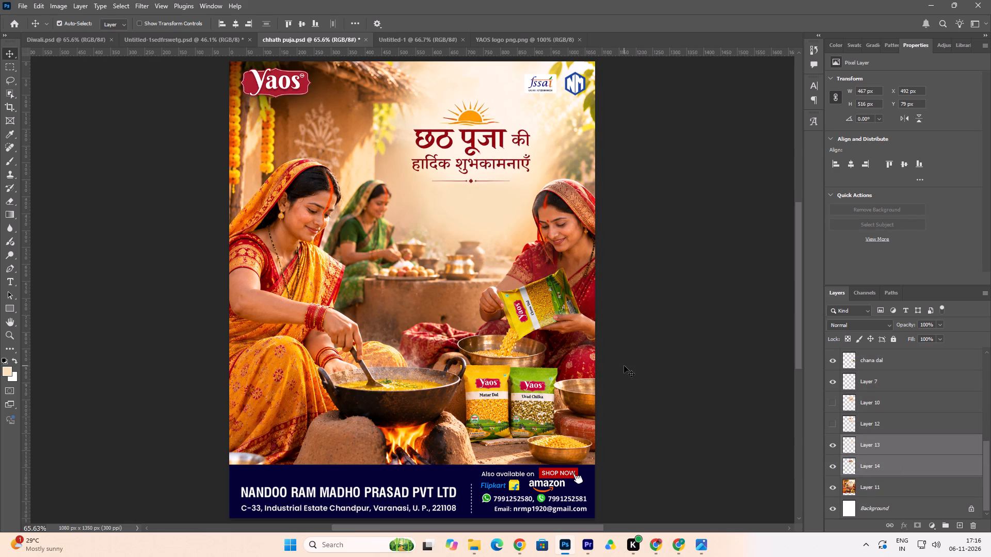
{"action": "key", "text": "Down"}
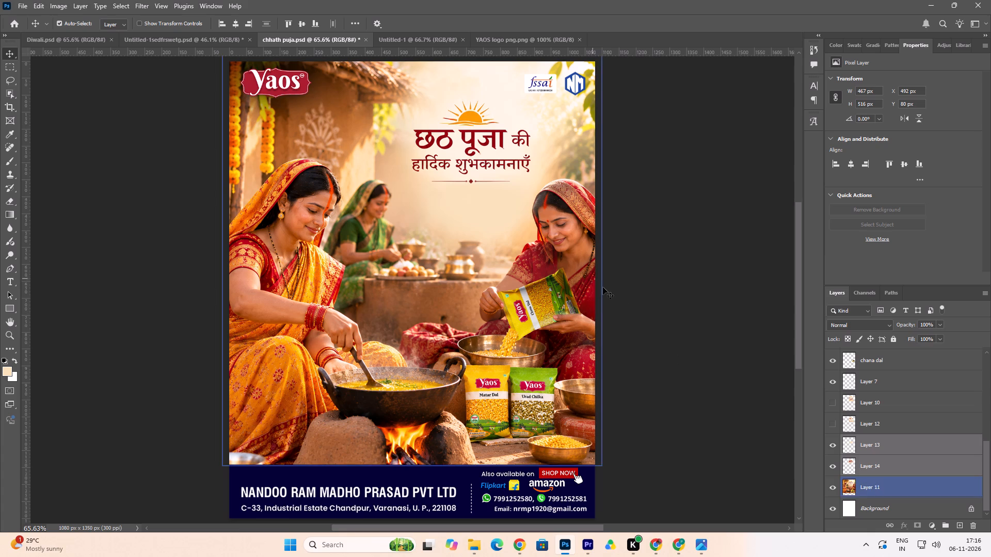
{"action": "key", "text": "Down"}
{"action": "key", "text": "Down"}
{"action": "key", "text": "Down"}
{"action": "key", "text": "Down"}
{"action": "key", "text": "Down"}
{"action": "key", "text": "Down"}
{"action": "key", "text": "Down"}
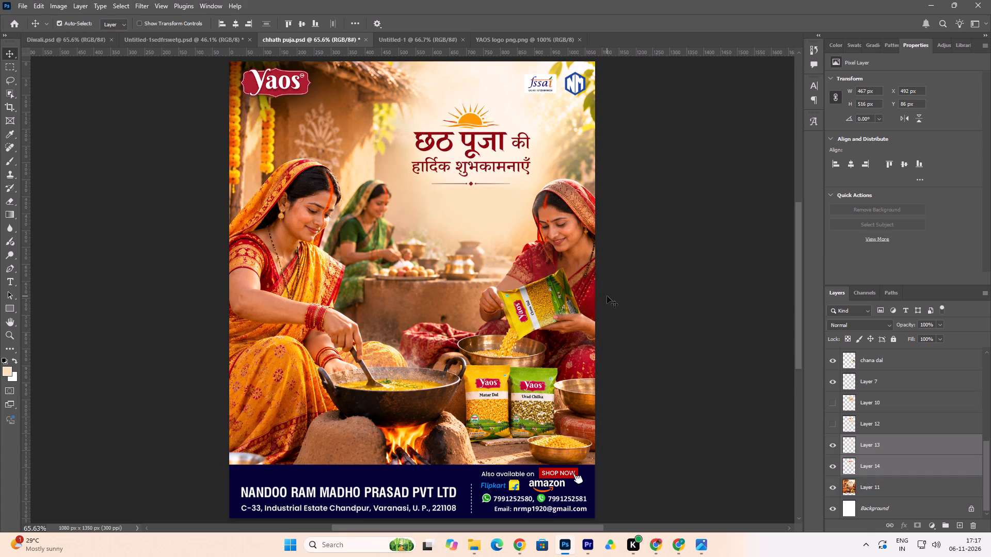
{"action": "key", "text": "Down"}
{"action": "key", "text": "Down"}
{"action": "key", "text": "Up"}
{"action": "key", "text": "Up"}
{"action": "key", "text": "Up"}
{"action": "key", "text": "Up"}
{"action": "key", "text": "Up"}
{"action": "key", "text": "Up"}
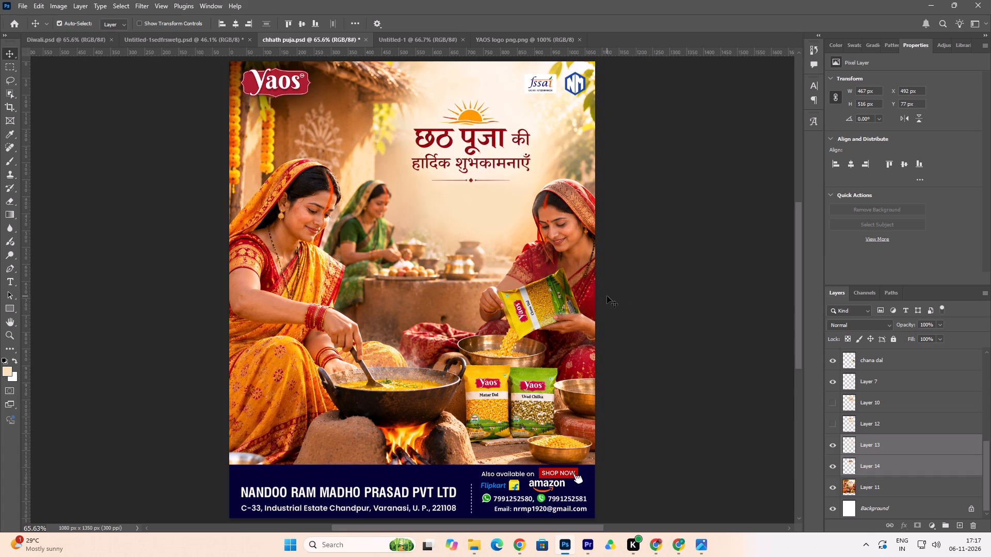
{"action": "key", "text": "Up"}
{"action": "key", "text": "Up"}
{"action": "key", "text": "Up"}
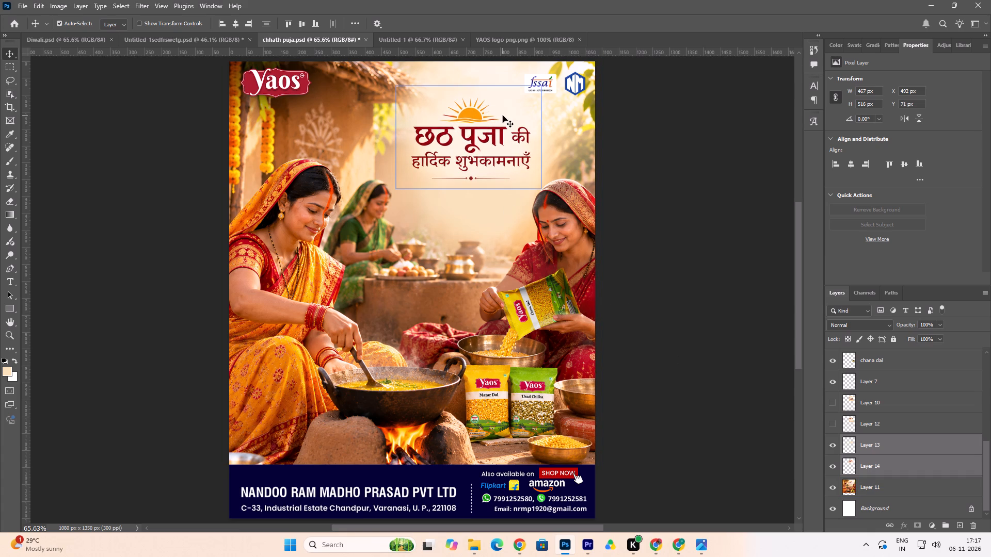
{"action": "scroll", "coordinate": [503, 116], "scroll_direction": "up", "scroll_amount": 8, "text": "alt"}
{"action": "scroll", "coordinate": [503, 116], "scroll_direction": "up", "scroll_amount": 5}
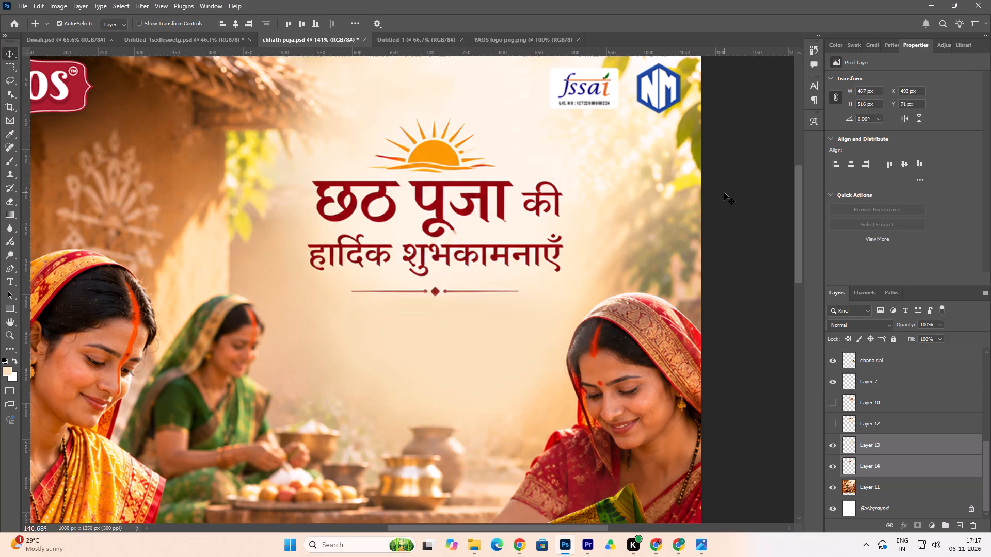
{"action": "key", "text": "Down"}
{"action": "key", "text": "Down"}
{"action": "key", "text": "Down"}
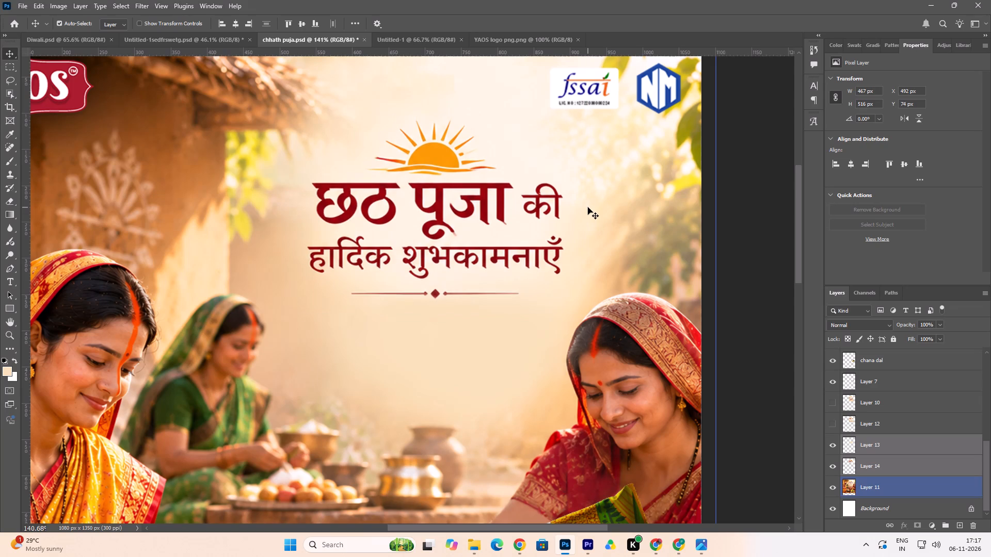
{"action": "key", "text": "Down"}
{"action": "key", "text": "Down"}
{"action": "key", "text": "Down"}
{"action": "key", "text": "Down"}
{"action": "key", "text": "Down"}
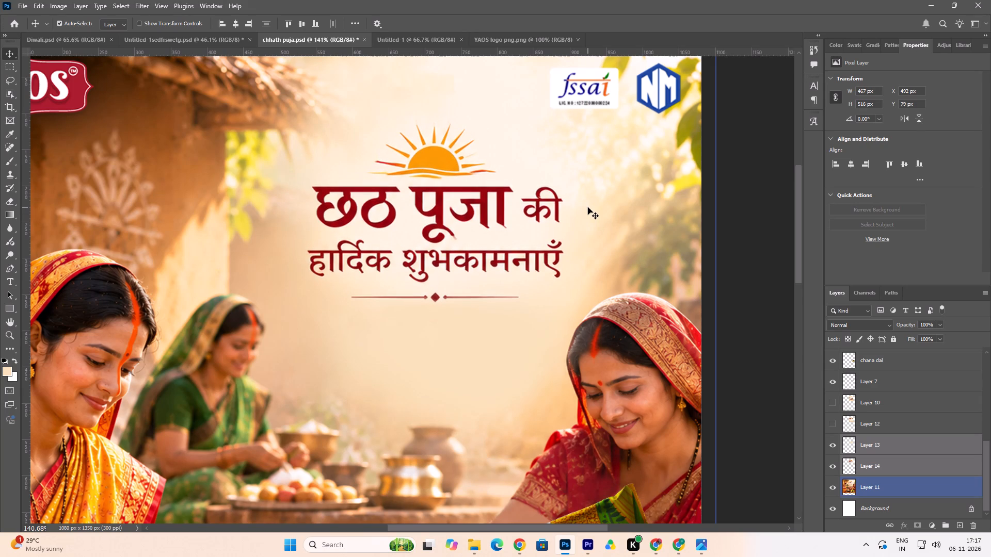
{"action": "key", "text": "Up"}
{"action": "key", "text": "Up"}
{"action": "key", "text": "Up"}
{"action": "key", "text": "Up"}
{"action": "left_click", "coordinate": [737, 236]}
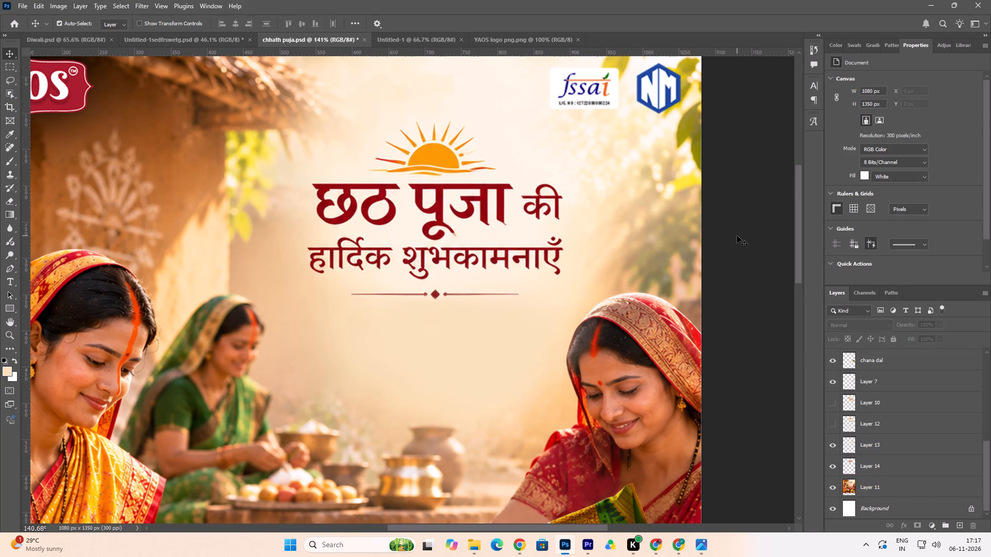
Fit the whole post in view and save the Chhath Puja document.
{"action": "key", "text": "ctrl+0"}
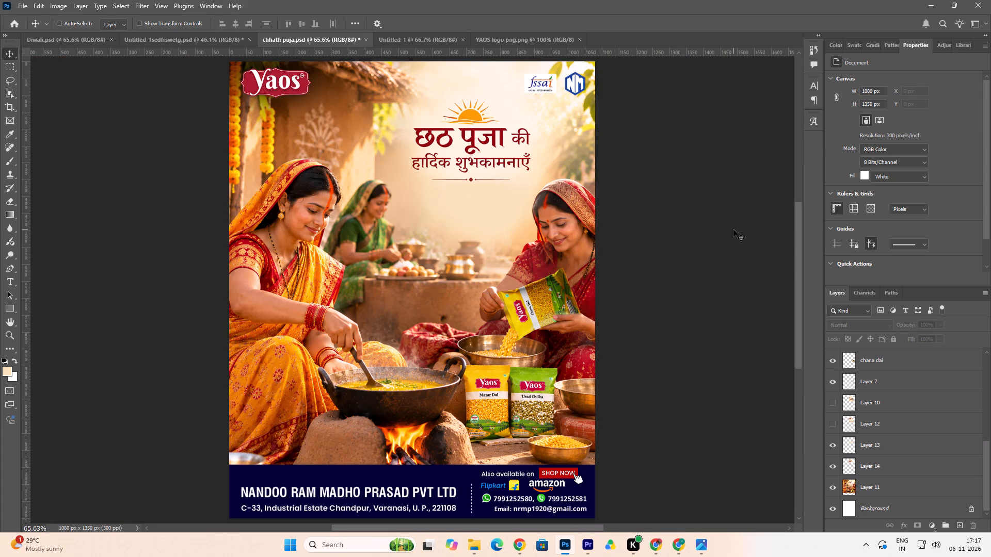
{"action": "key", "text": "ctrl+s"}
Start exporting the Chhath Puja post as an image.
{"action": "left_click", "coordinate": [20, 6]}
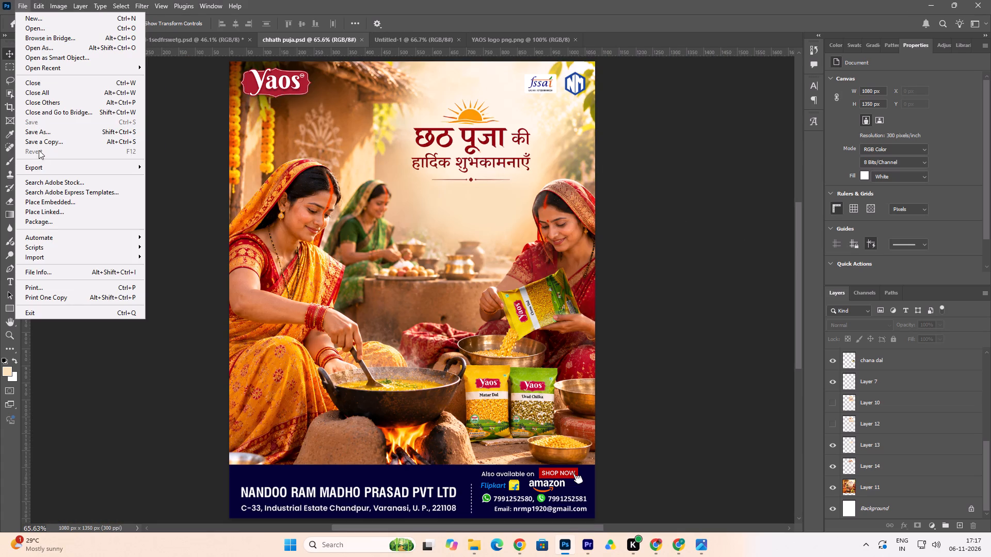
{"action": "left_click", "coordinate": [43, 166]}
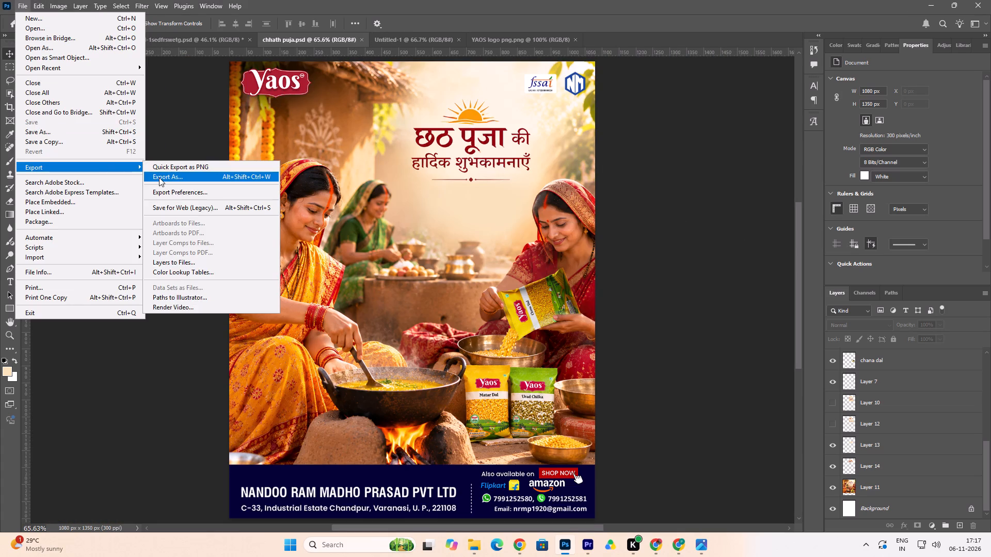
Export the post as a 1080 x 1350 px JPG named "chhath puja 2" into the Yaos FESTIVE POST > POST folder.
{"action": "left_click", "coordinate": [159, 177]}
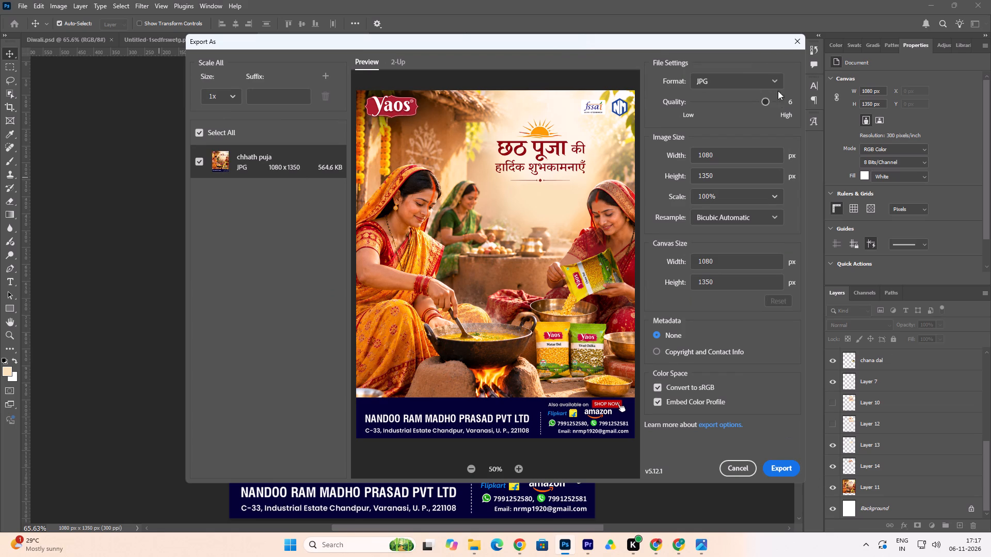
{"action": "left_click", "coordinate": [774, 470]}
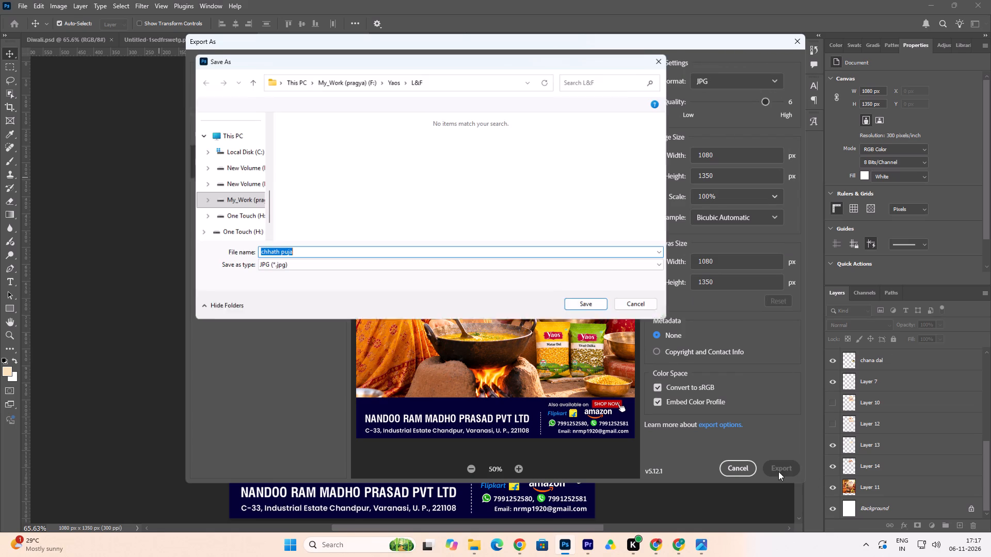
{"action": "left_click", "coordinate": [233, 198]}
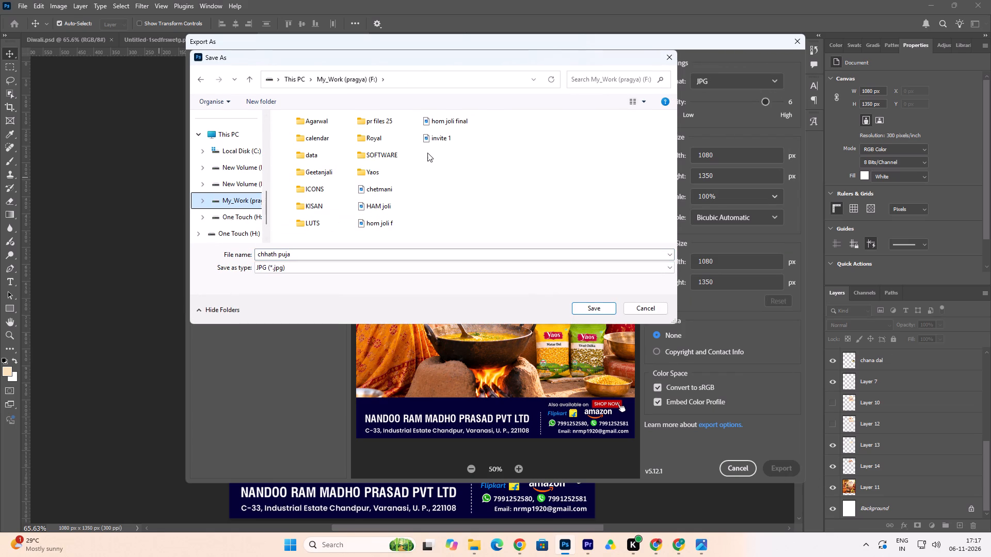
{"action": "double_click", "coordinate": [373, 177]}
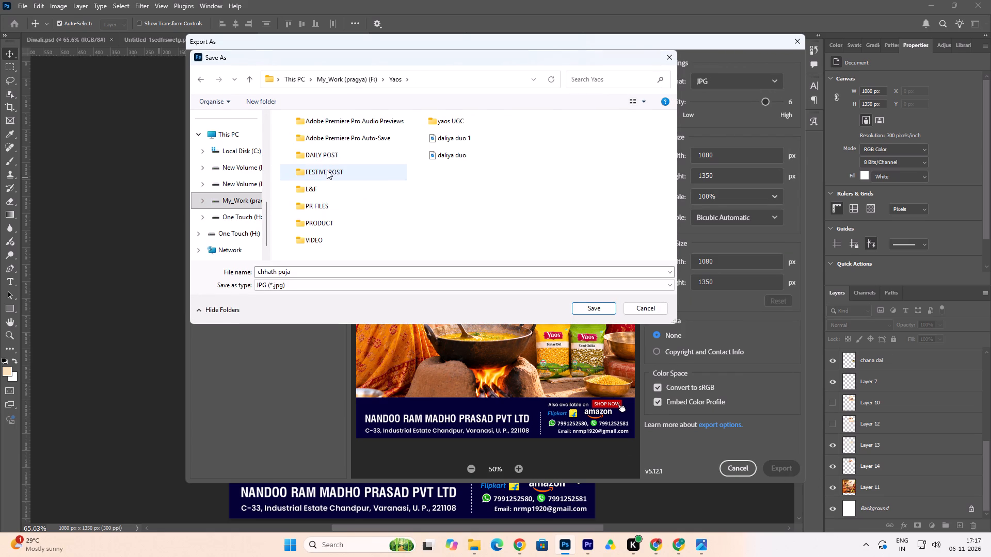
{"action": "double_click", "coordinate": [327, 170]}
{"action": "double_click", "coordinate": [402, 136]}
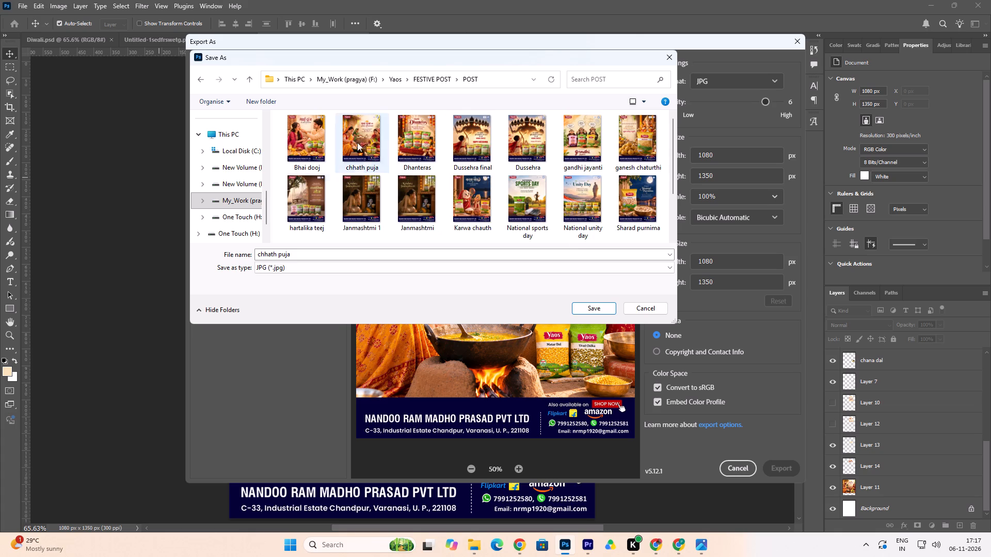
{"action": "left_click", "coordinate": [339, 257]}
{"action": "left_click", "coordinate": [339, 257]}
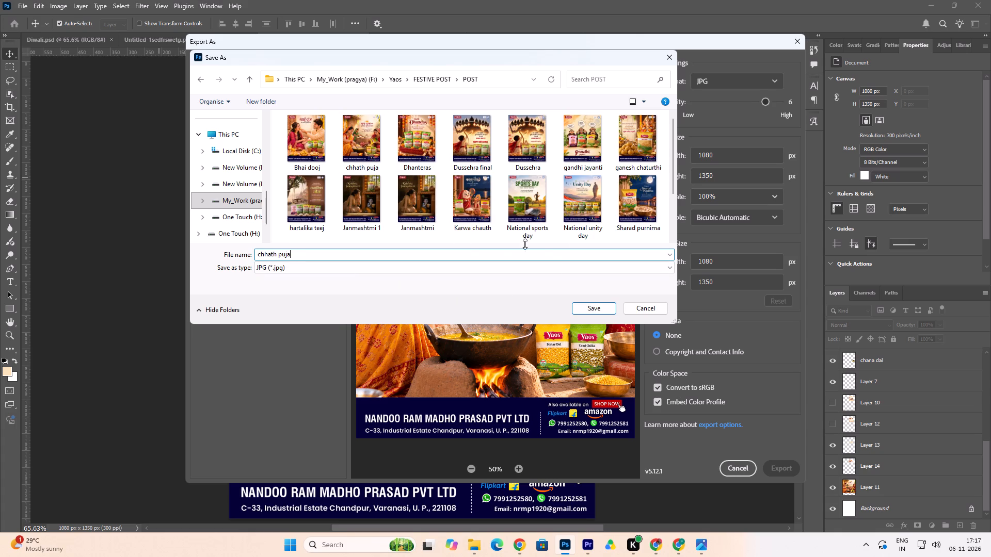
{"action": "scroll", "coordinate": [572, 206], "scroll_direction": "down", "scroll_amount": 1}
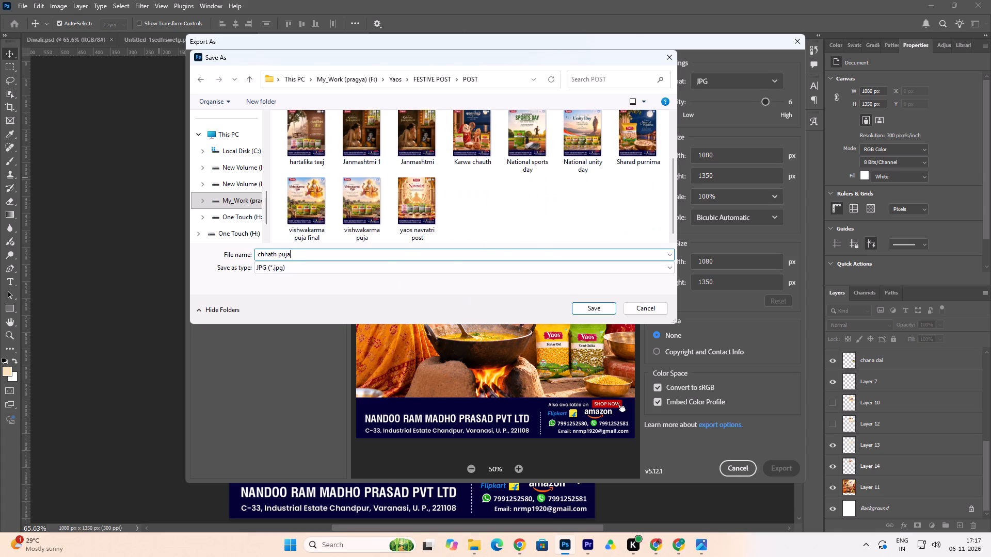
{"action": "left_click", "coordinate": [364, 258]}
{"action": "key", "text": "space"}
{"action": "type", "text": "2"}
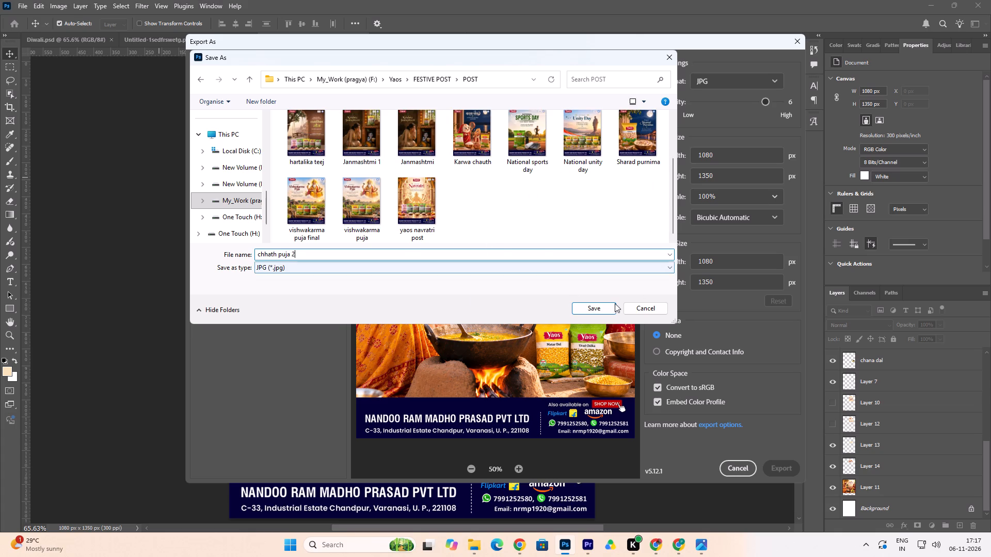
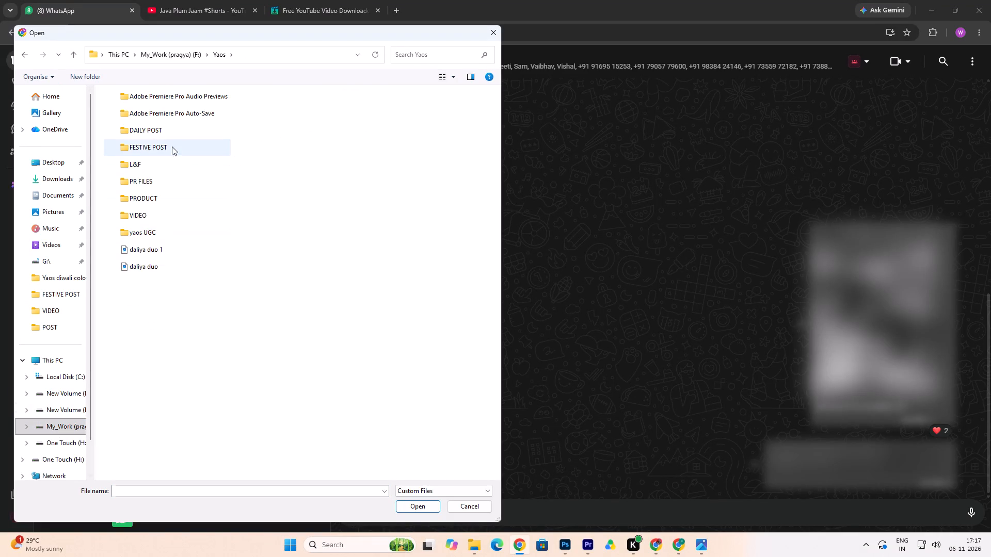
Browse to the POST folder inside Yaos > FESTIVE POST to choose an image for the WhatsApp group chat.
{"action": "double_click", "coordinate": [172, 146]}
{"action": "double_click", "coordinate": [174, 108]}
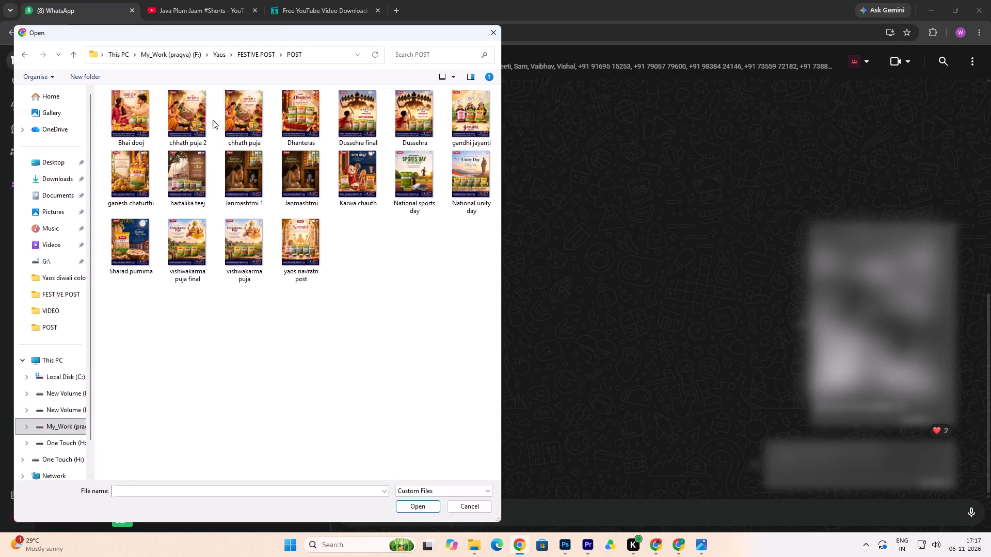
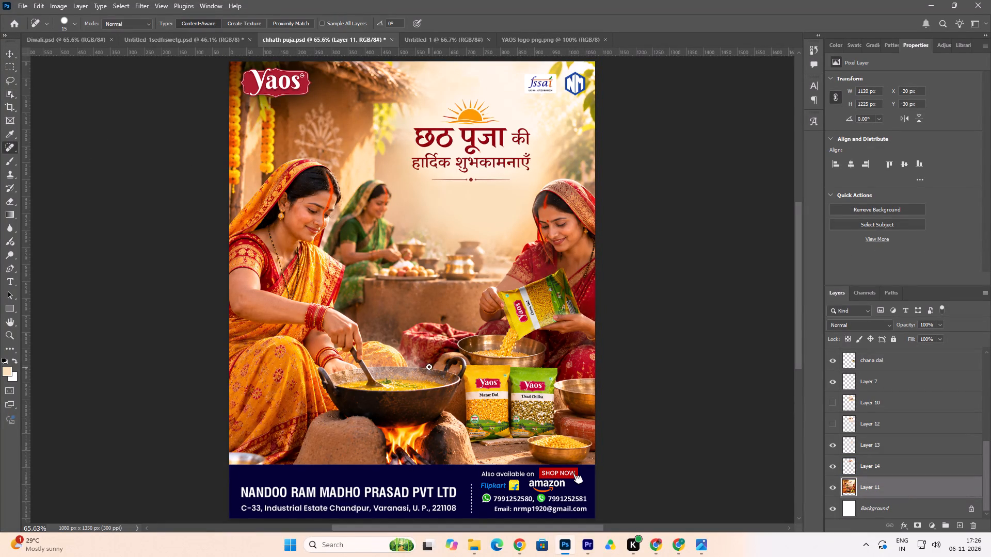
Enlarge the Spot Healing brush to 60 and paint out the red cloth behind the wok, beside the brass bowl, on Layer 11.
{"action": "key", "text": "bracketright"}
{"action": "key", "text": "bracketright"}
{"action": "key", "text": "bracketright"}
{"action": "key", "text": "bracketright"}
{"action": "key", "text": "bracketright"}
{"action": "key", "text": "bracketright"}
{"action": "key", "text": "bracketright"}
{"action": "key", "text": "bracketright"}
{"action": "left_click_drag", "start_coordinate": [424, 352], "coordinate": [414, 345]}
{"action": "left_click_drag", "start_coordinate": [414, 345], "coordinate": [408, 345]}
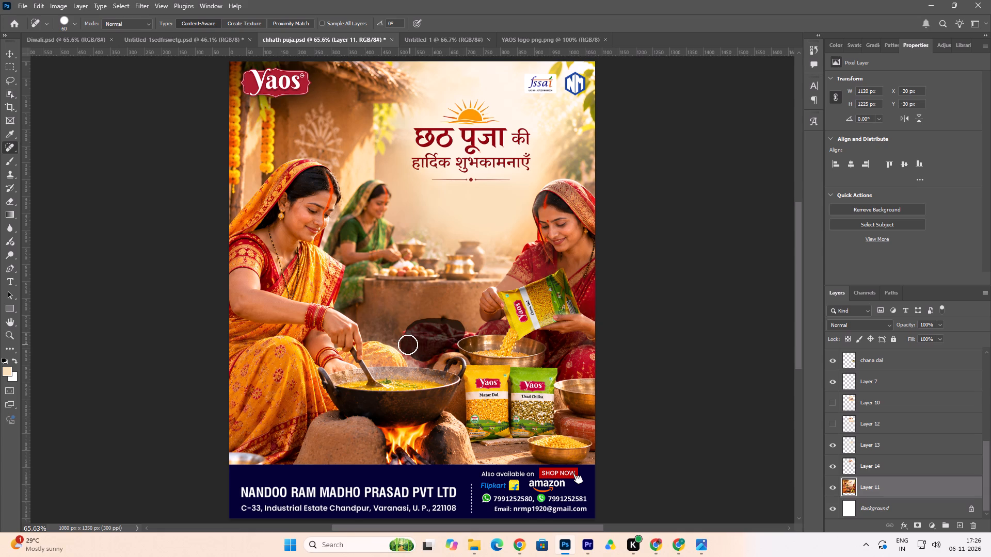
{"action": "left_click_drag", "start_coordinate": [408, 345], "coordinate": [407, 335]}
{"action": "left_click_drag", "start_coordinate": [431, 346], "coordinate": [453, 332]}
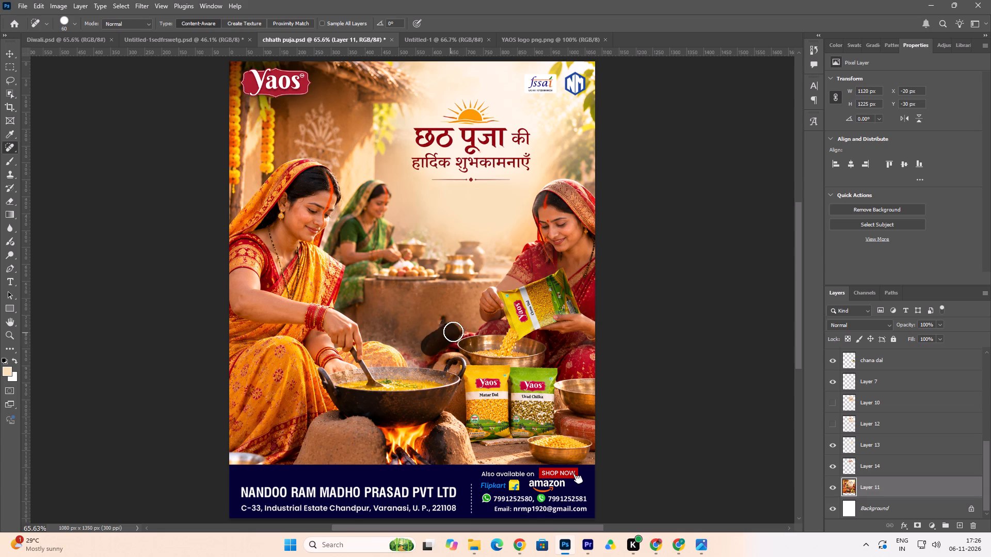
{"action": "left_click_drag", "start_coordinate": [453, 332], "coordinate": [466, 328]}
{"action": "left_click_drag", "start_coordinate": [419, 357], "coordinate": [411, 356]}
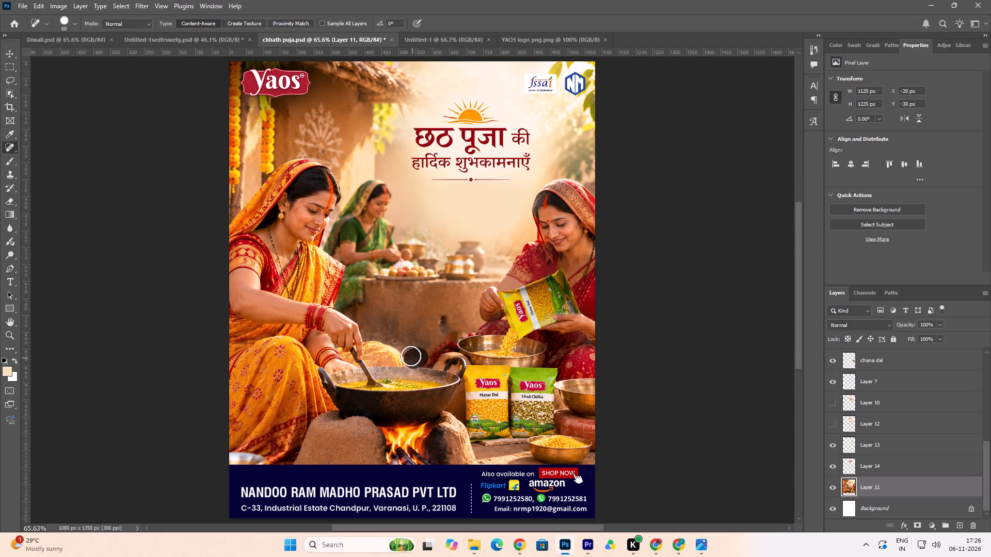
{"action": "left_click_drag", "start_coordinate": [411, 356], "coordinate": [453, 343]}
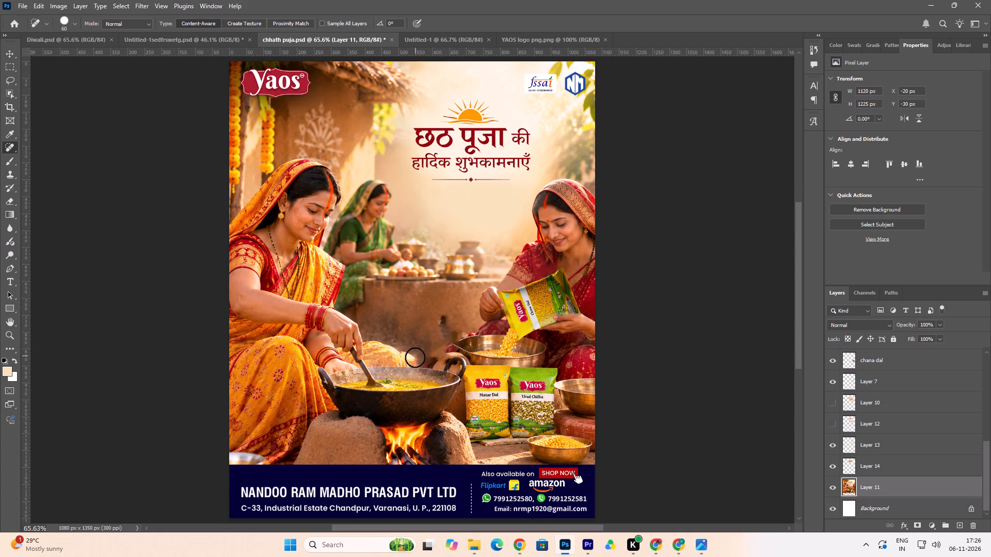
{"action": "left_click", "coordinate": [446, 347]}
{"action": "left_click", "coordinate": [430, 362]}
{"action": "key", "text": "ctrl+0"}
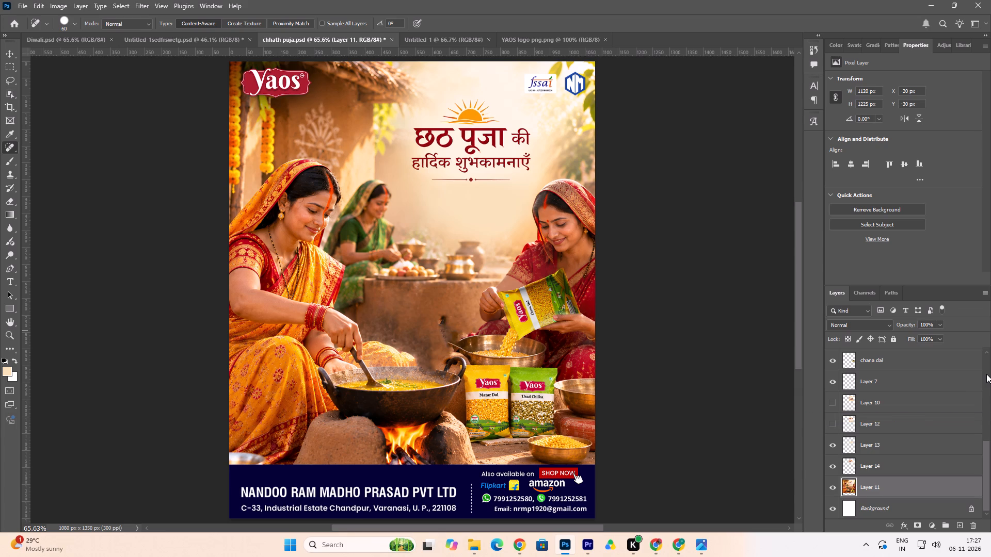
Undo the last few healing strokes around the brass bowl's rim on Layer 11.
{"action": "key", "text": "ctrl+z"}
{"action": "key", "text": "ctrl+z"}
{"action": "key", "text": "ctrl+z"}
{"action": "key", "text": "ctrl+z"}
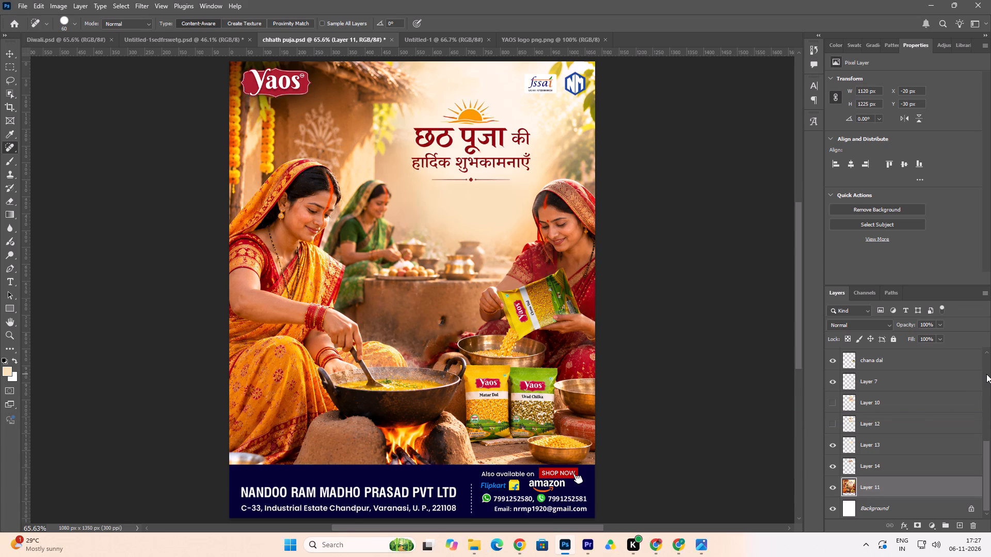
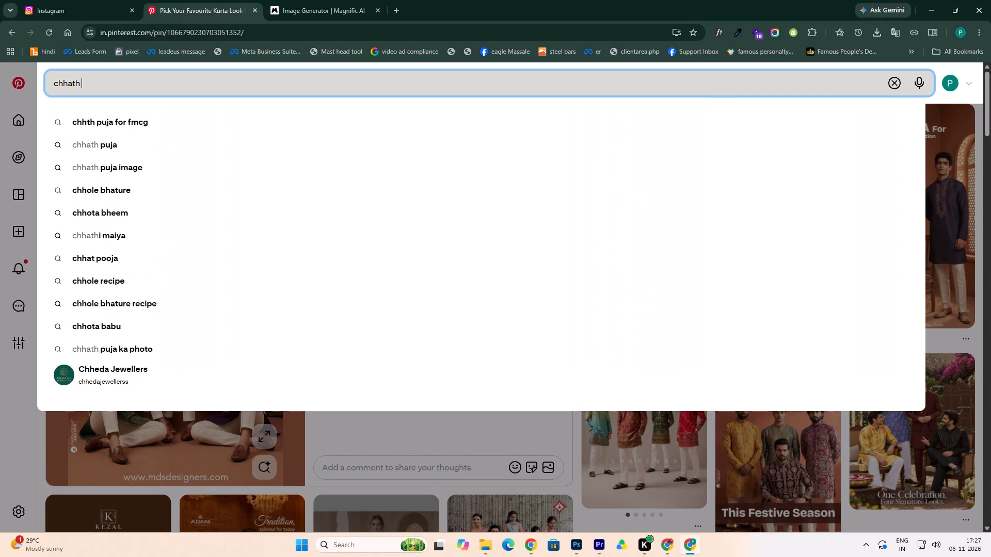
Search Pinterest for "chhath puja for masale" and browse the pins for spice-brand Chhath Puja post references.
{"action": "type", "text": "puja f"}
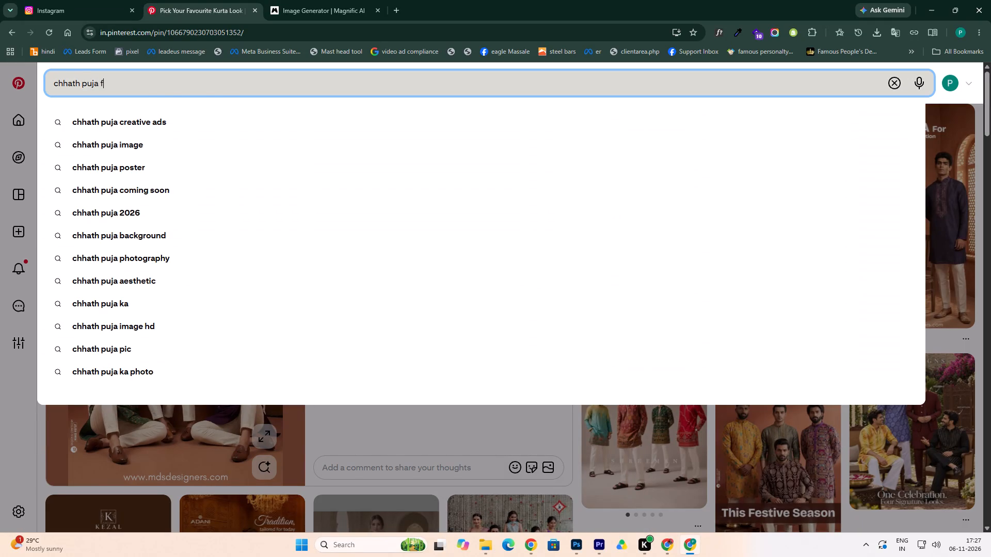
{"action": "type", "text": "or roy"}
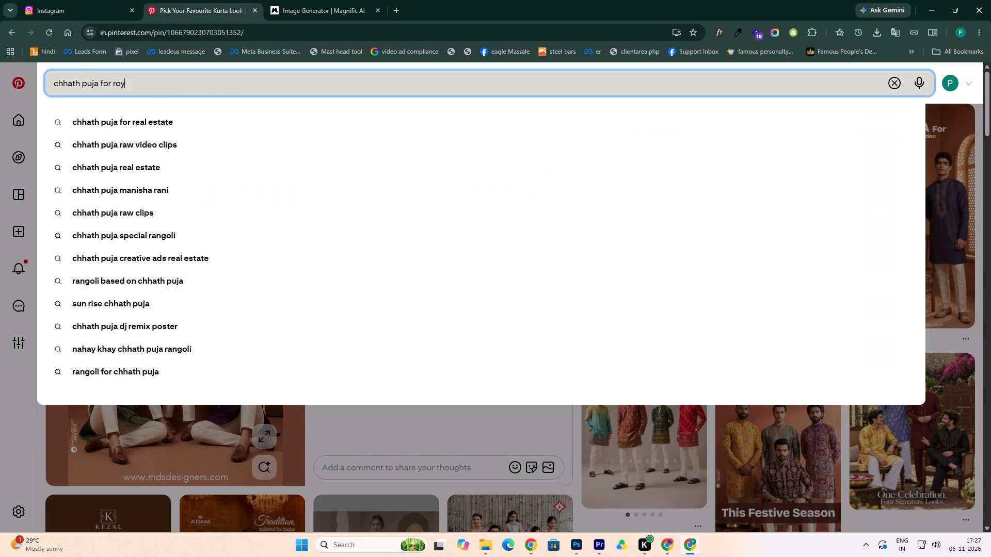
{"action": "type", "text": "al"}
{"action": "key", "text": "space"}
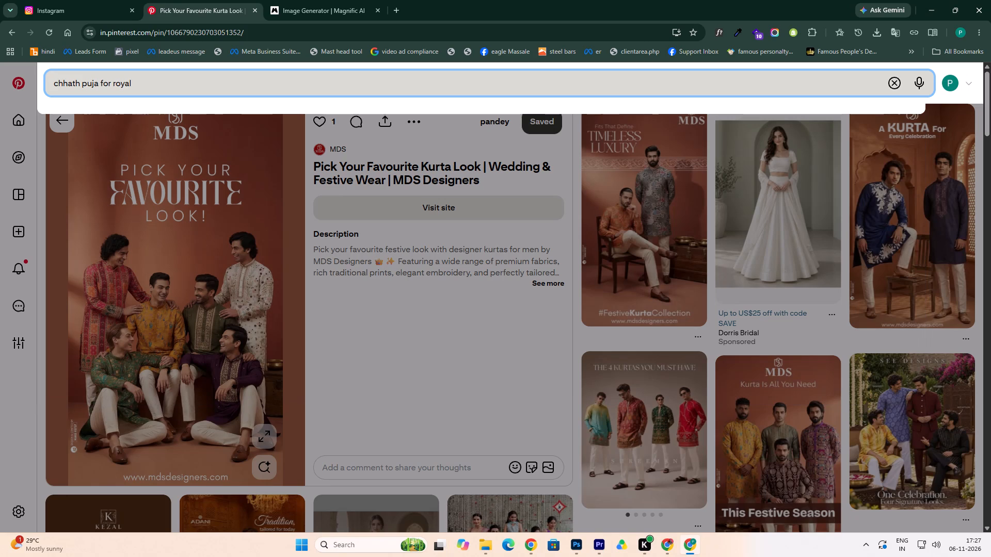
{"action": "key", "text": "BackSpace"}
{"action": "key", "text": "BackSpace"}
{"action": "key", "text": "BackSpace"}
{"action": "key", "text": "BackSpace"}
{"action": "key", "text": "BackSpace"}
{"action": "key", "text": "BackSpace"}
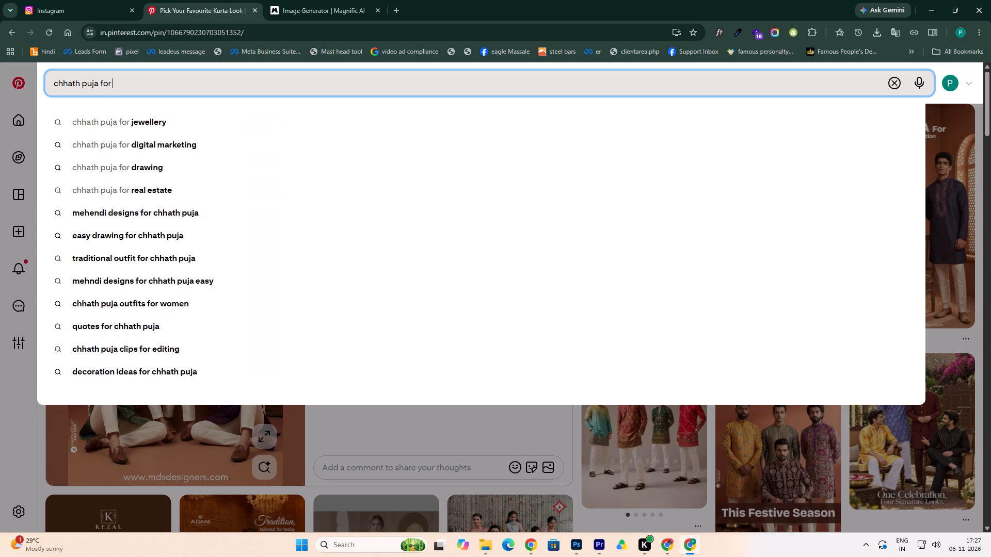
{"action": "type", "text": "masale"}
{"action": "key", "text": "Return"}
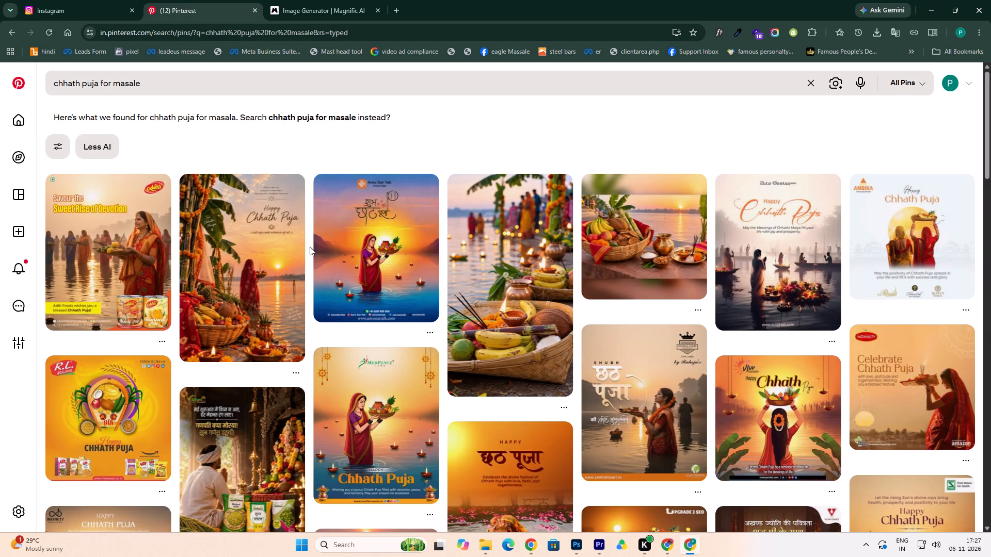
{"action": "scroll", "coordinate": [310, 247], "scroll_direction": "down", "scroll_amount": 3}
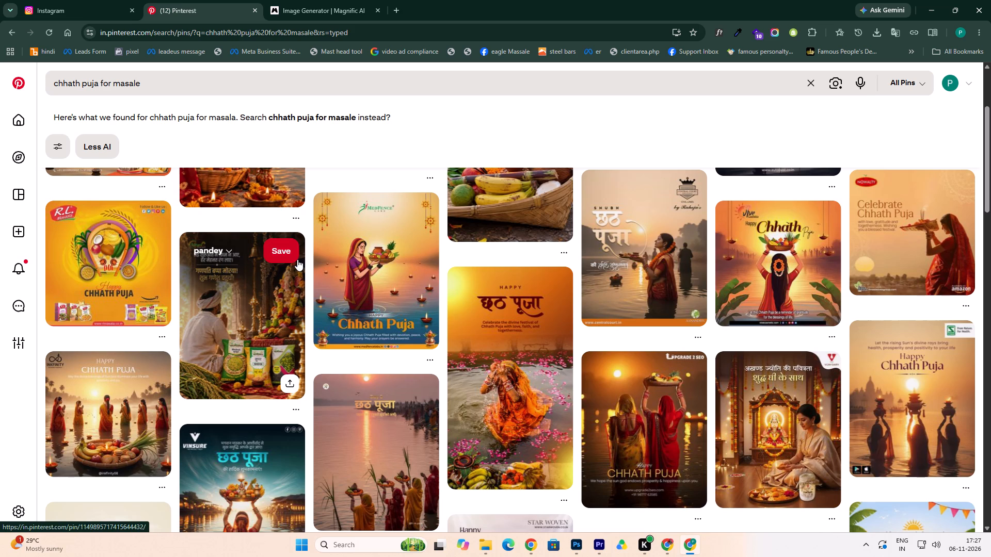
{"action": "scroll", "coordinate": [138, 269], "scroll_direction": "down", "scroll_amount": 2}
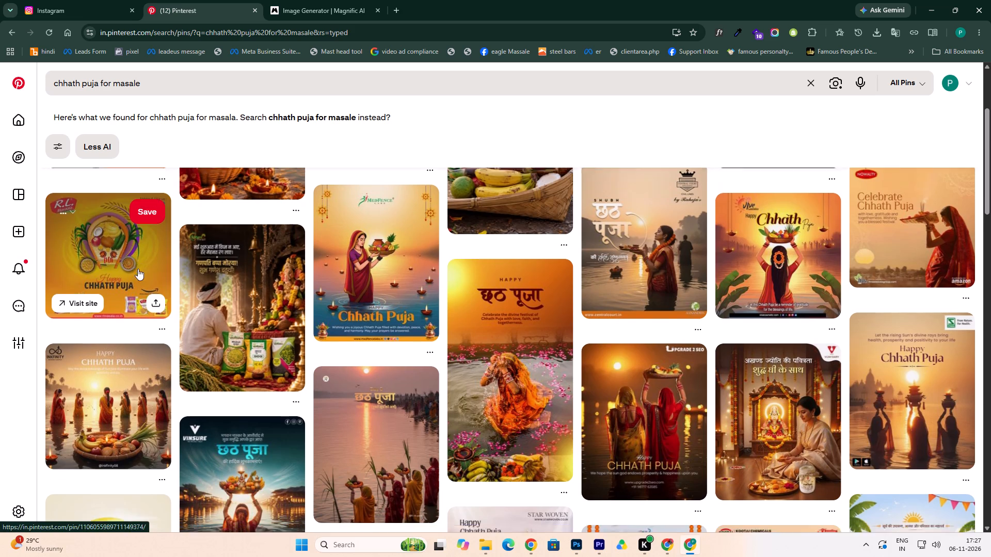
{"action": "scroll", "coordinate": [138, 269], "scroll_direction": "down", "scroll_amount": 1}
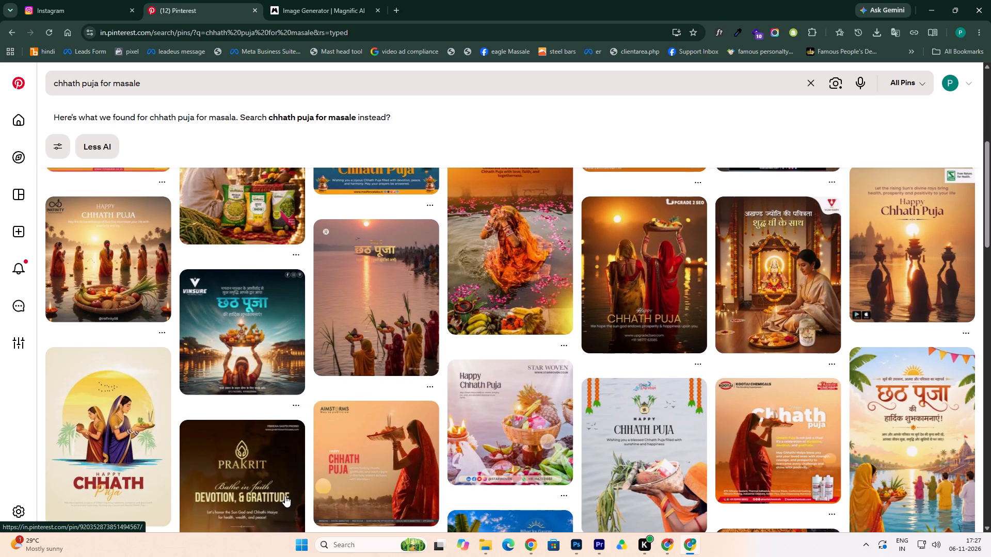
Browse further through the Chhath Puja results, examine the Kichnam Dussehra spice pin and its related pins, and return to the results.
{"action": "scroll", "coordinate": [314, 520], "scroll_direction": "down", "scroll_amount": 4}
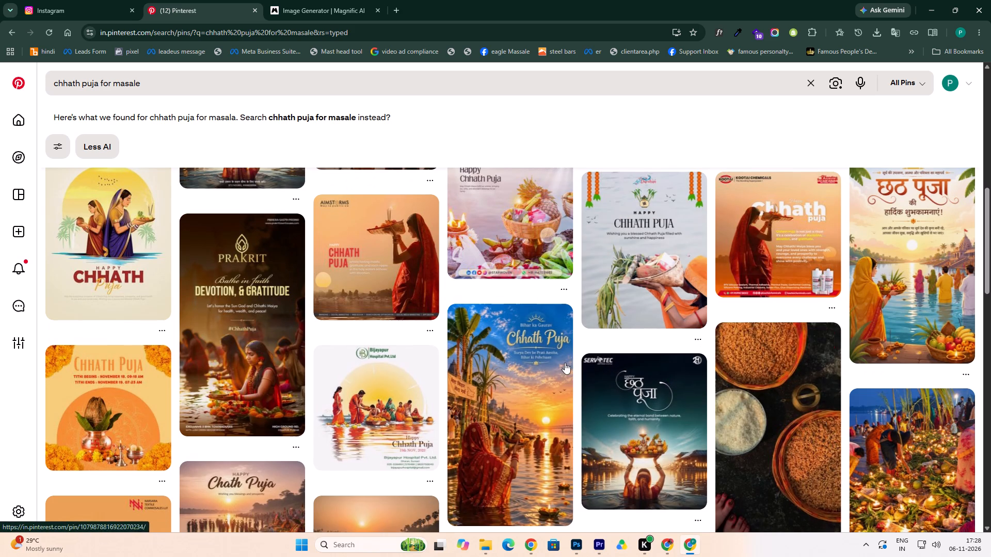
{"action": "scroll", "coordinate": [565, 363], "scroll_direction": "down", "scroll_amount": 5}
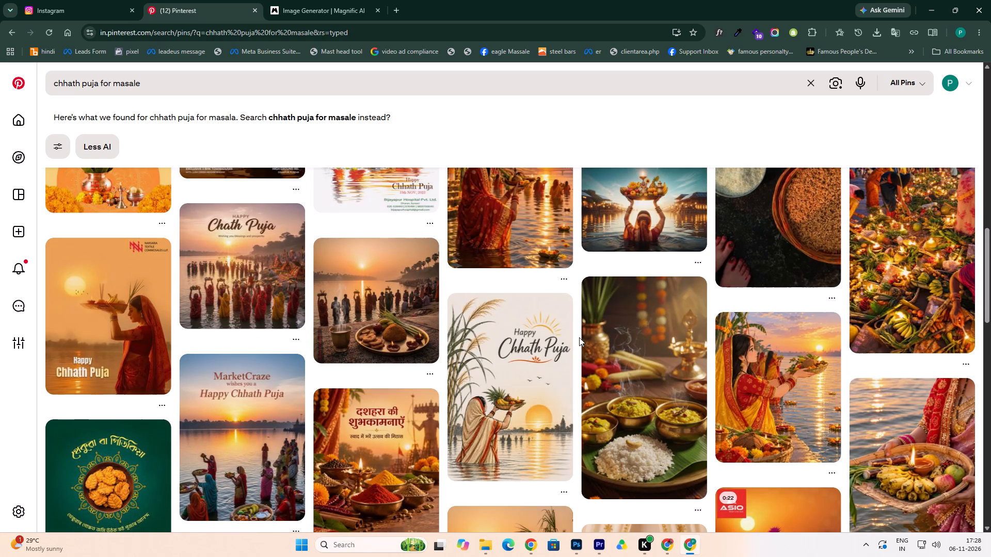
{"action": "scroll", "coordinate": [579, 337], "scroll_direction": "down", "scroll_amount": 2}
{"action": "left_click", "coordinate": [404, 368]}
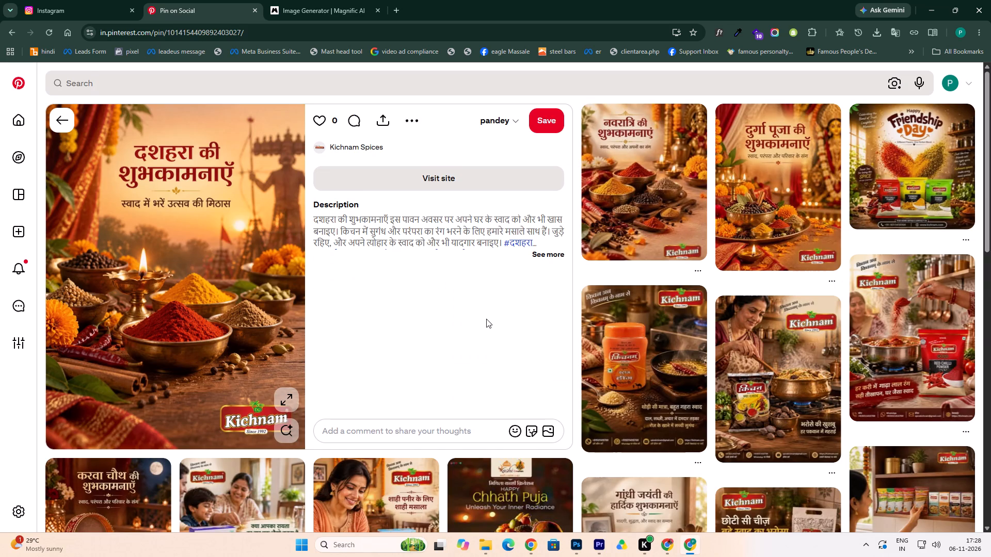
{"action": "scroll", "coordinate": [486, 319], "scroll_direction": "down", "scroll_amount": 10}
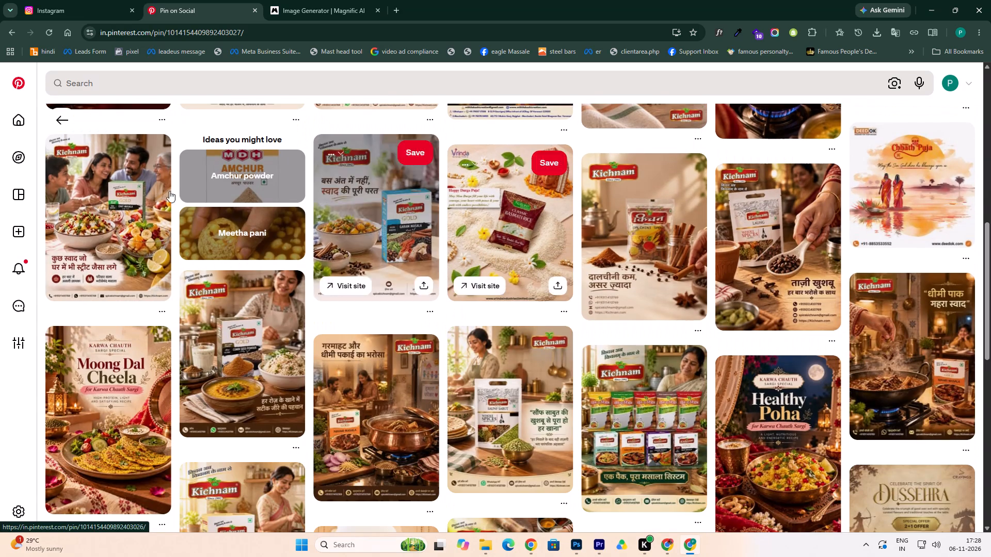
{"action": "left_click", "coordinate": [15, 29]}
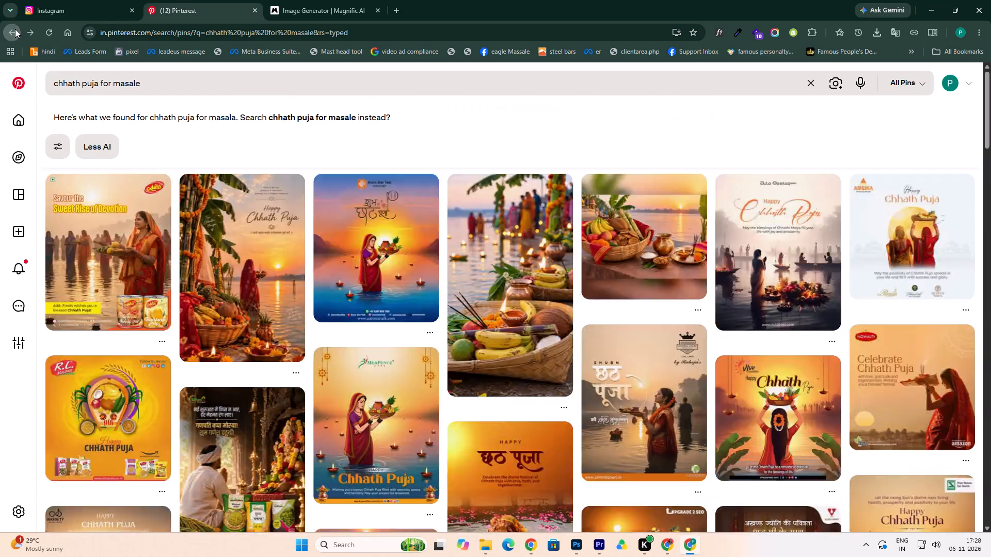
Look back through the Chhath Puja results, open the Inkfinity pin with women around a fruit basket, and browse its related pins.
{"action": "scroll", "coordinate": [392, 281], "scroll_direction": "up", "scroll_amount": 5}
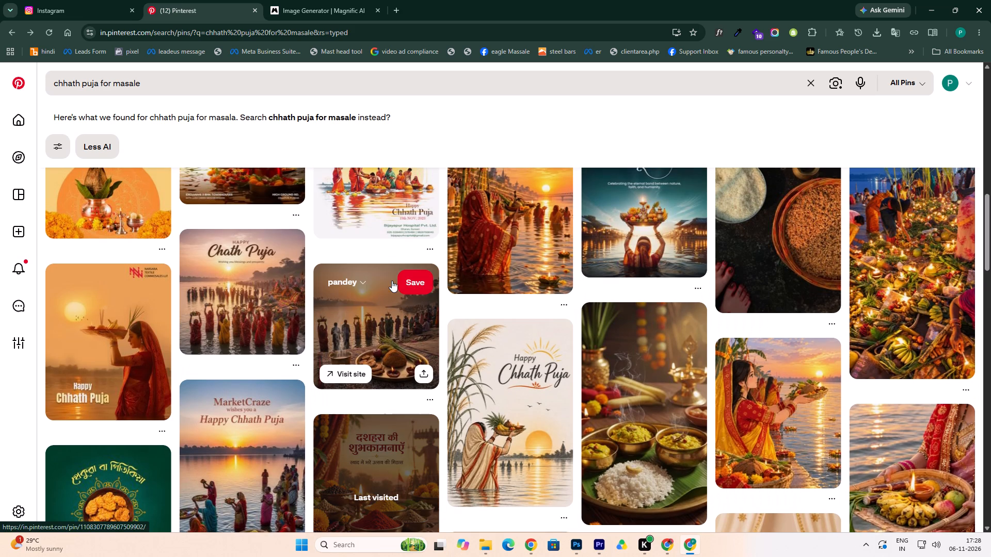
{"action": "scroll", "coordinate": [392, 281], "scroll_direction": "down", "scroll_amount": 3}
{"action": "scroll", "coordinate": [392, 281], "scroll_direction": "up", "scroll_amount": 12}
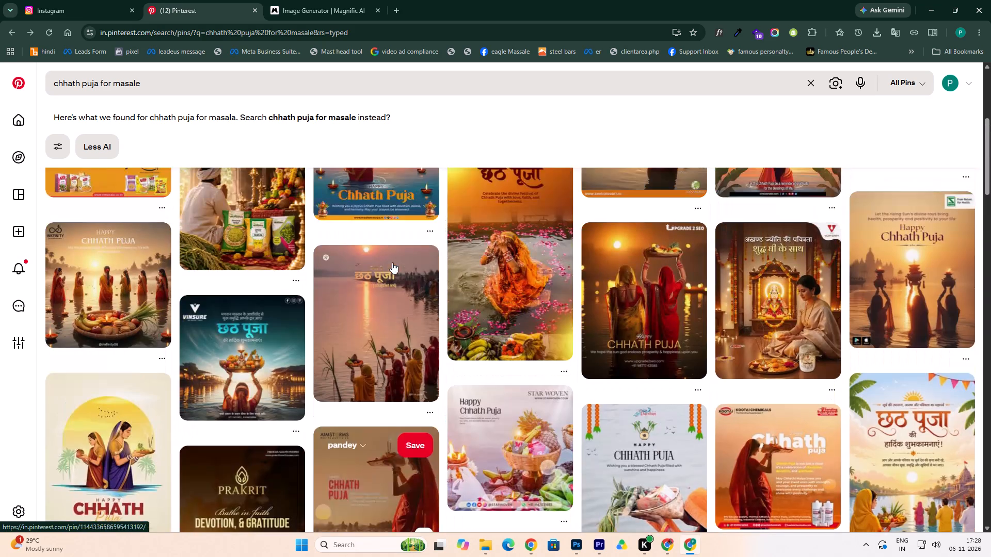
{"action": "scroll", "coordinate": [392, 261], "scroll_direction": "up", "scroll_amount": 3}
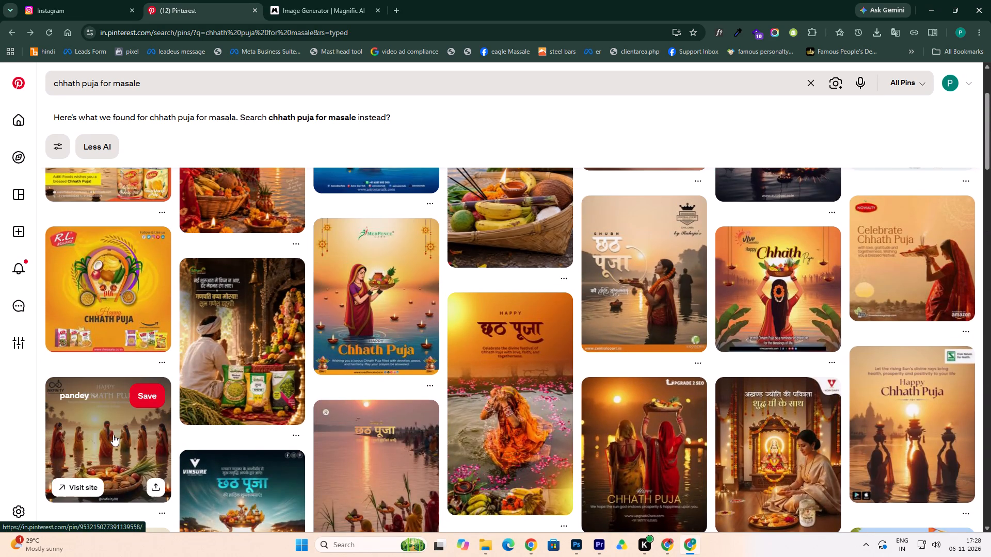
{"action": "left_click", "coordinate": [113, 435]}
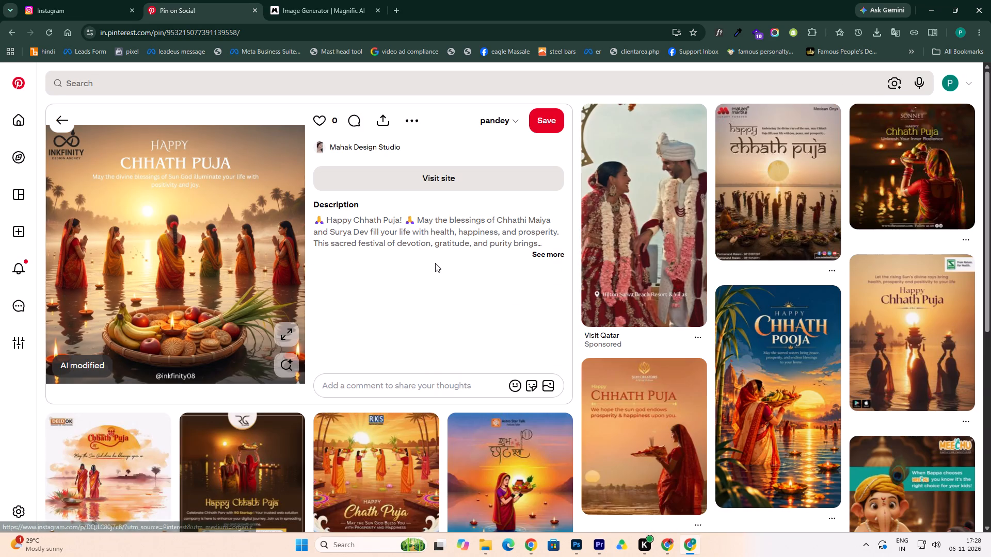
{"action": "scroll", "coordinate": [430, 261], "scroll_direction": "down", "scroll_amount": 2}
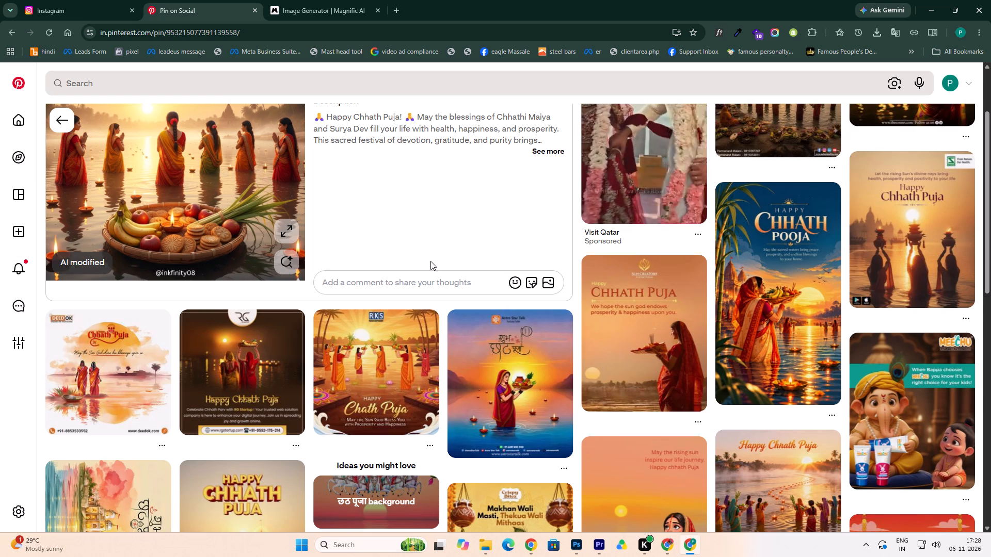